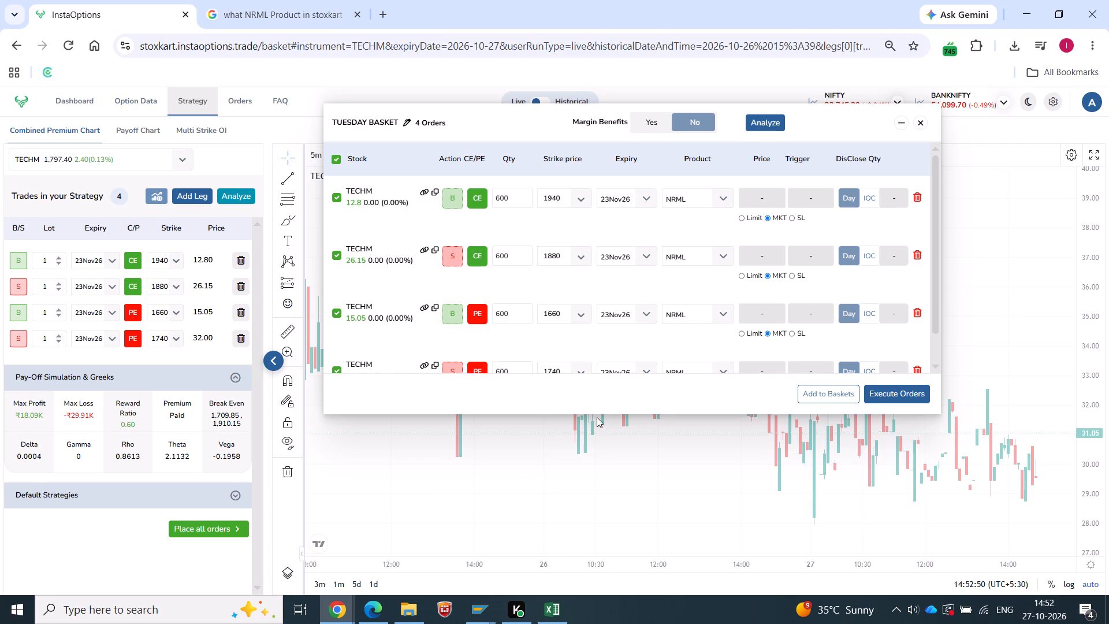
Compare the TUESDAY BASKET legs in InstaOptions with the matching TECHM basket on the Angel One site.
{"action": "scroll", "coordinate": [558, 234], "scroll_direction": "down", "scroll_amount": 2}
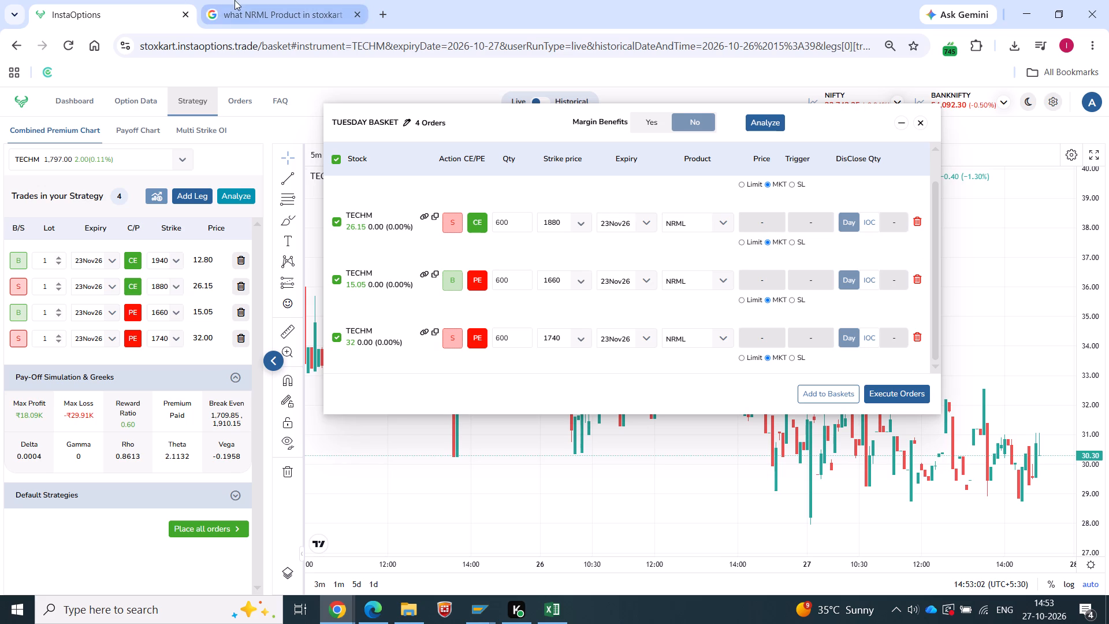
{"action": "left_click", "coordinate": [363, 615]}
{"action": "left_click", "coordinate": [328, 614]}
{"action": "left_click", "coordinate": [270, 563]}
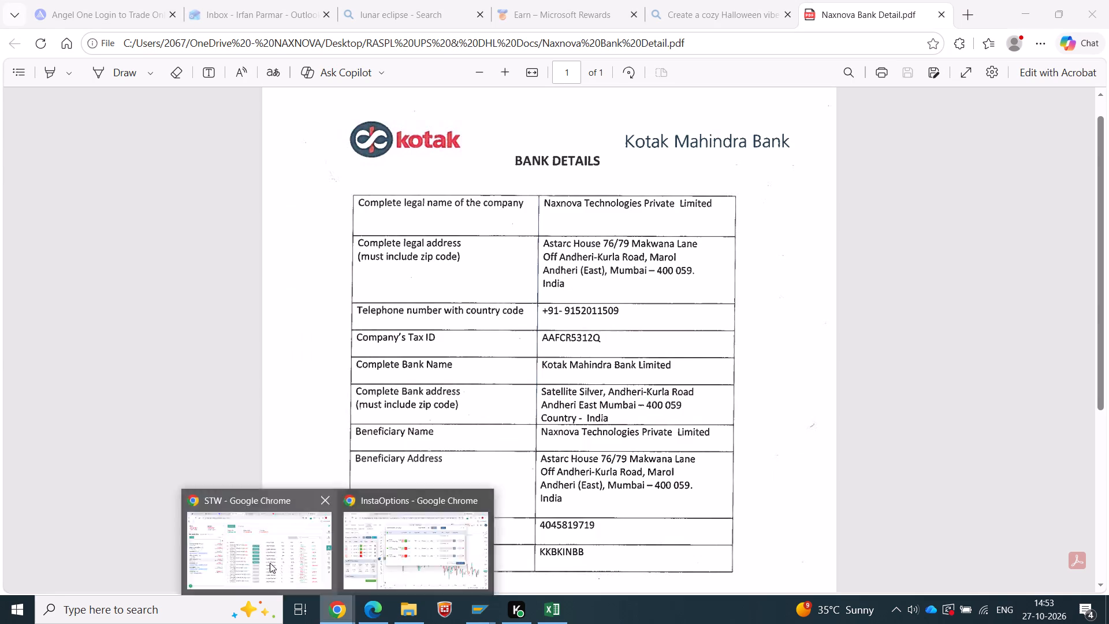
{"action": "scroll", "coordinate": [116, 317], "scroll_direction": "up", "scroll_amount": 4}
{"action": "left_click", "coordinate": [266, 0]}
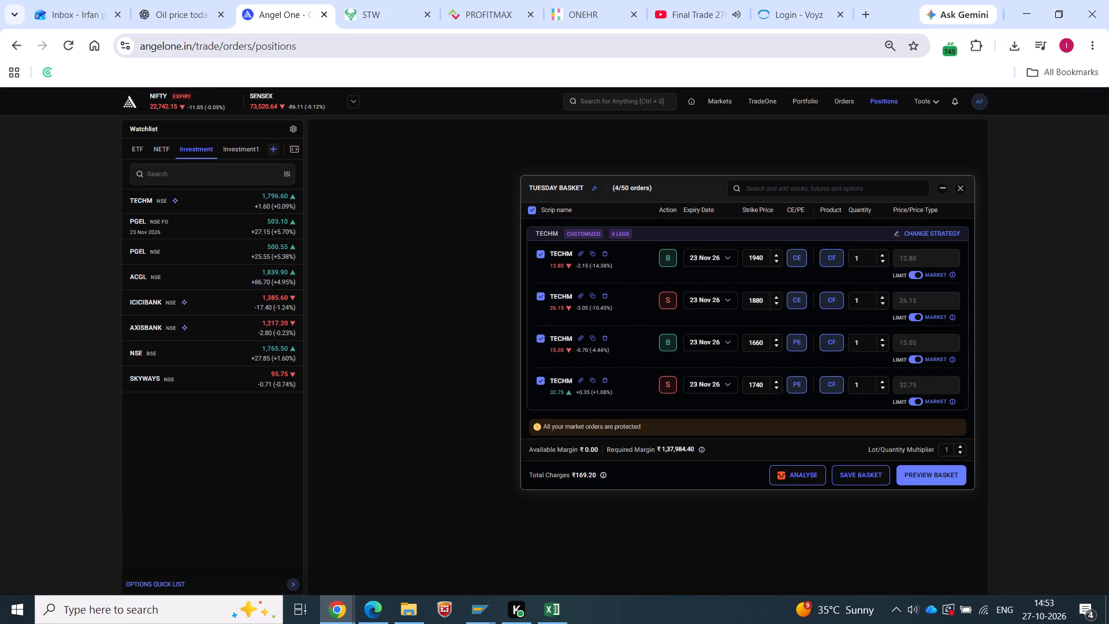
{"action": "scroll", "coordinate": [274, 259], "scroll_direction": "up", "scroll_amount": 4}
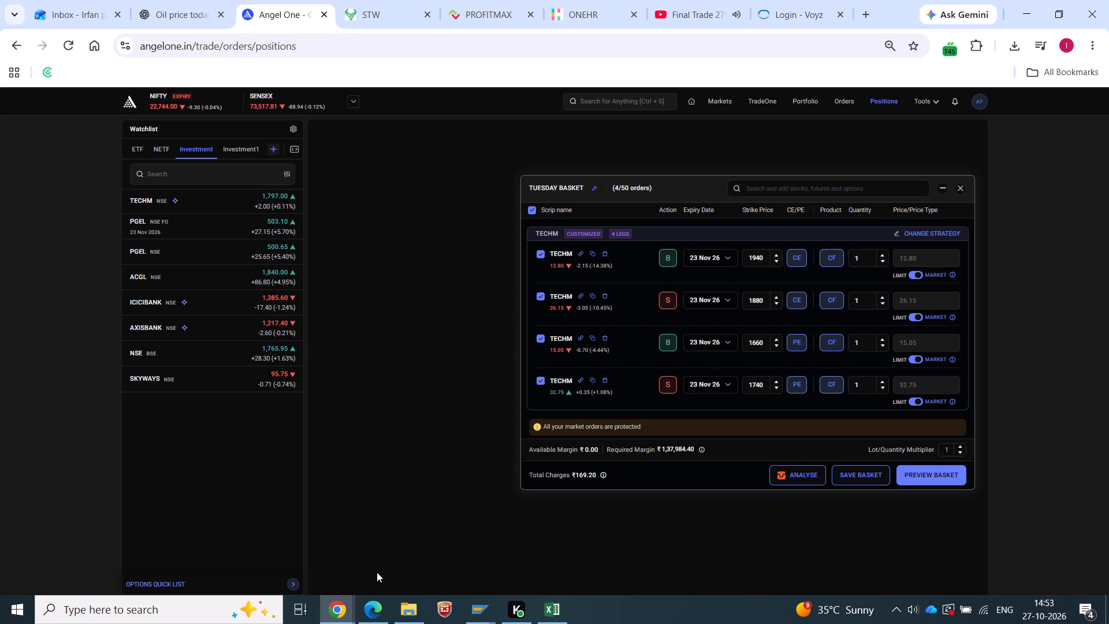
Return to InstaOptions, review the four TECHM legs, and try to execute TUESDAY BASKET as NRML market orders.
{"action": "left_click", "coordinate": [335, 612]}
{"action": "left_click", "coordinate": [351, 565]}
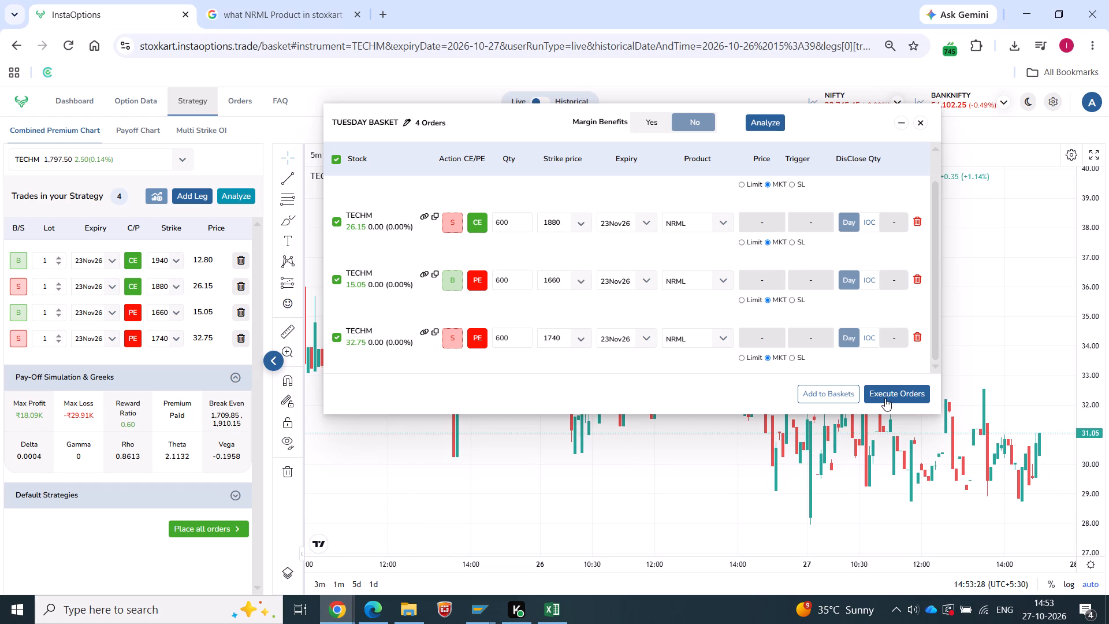
{"action": "scroll", "coordinate": [432, 267], "scroll_direction": "down", "scroll_amount": 5}
{"action": "scroll", "coordinate": [423, 262], "scroll_direction": "up", "scroll_amount": 9}
{"action": "scroll", "coordinate": [462, 266], "scroll_direction": "down", "scroll_amount": 2}
{"action": "scroll", "coordinate": [462, 267], "scroll_direction": "up", "scroll_amount": 3}
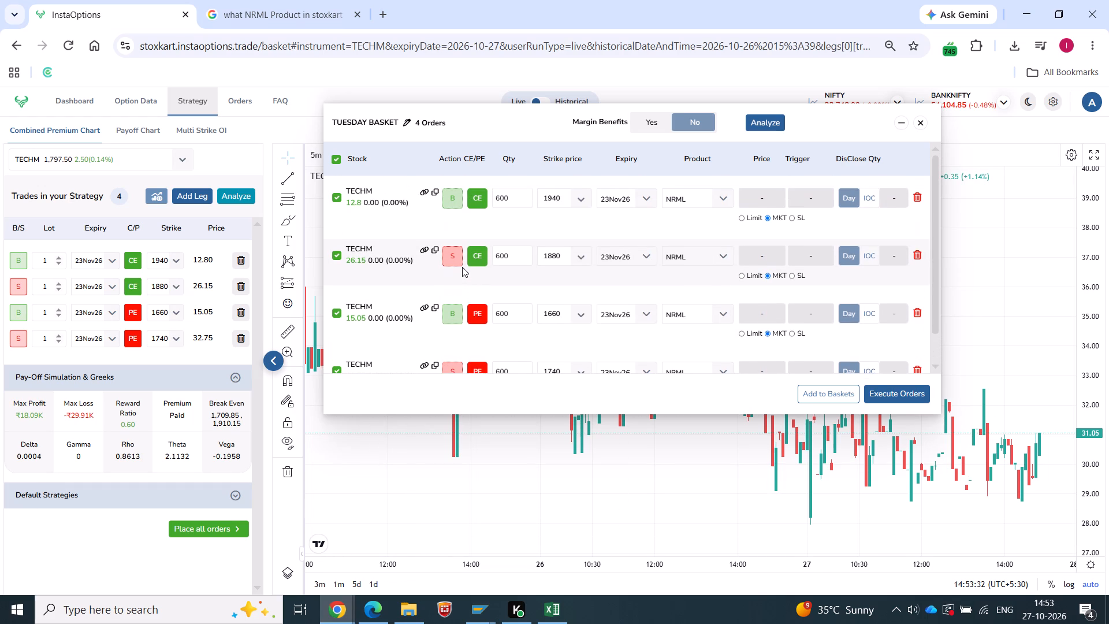
{"action": "scroll", "coordinate": [462, 267], "scroll_direction": "down", "scroll_amount": 1}
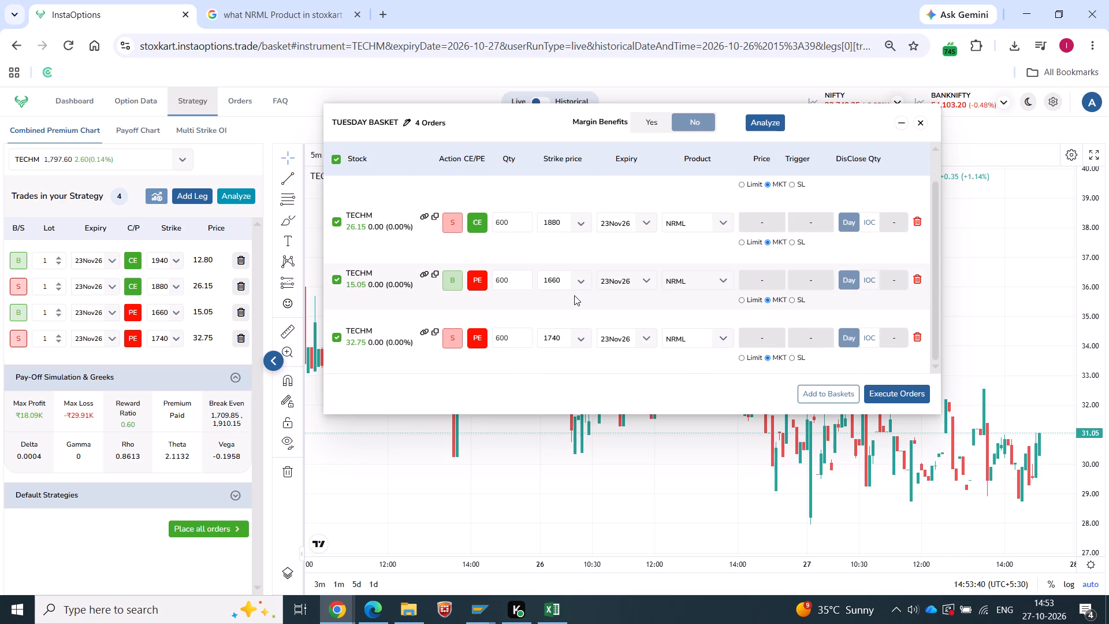
{"action": "scroll", "coordinate": [574, 295], "scroll_direction": "up", "scroll_amount": 3}
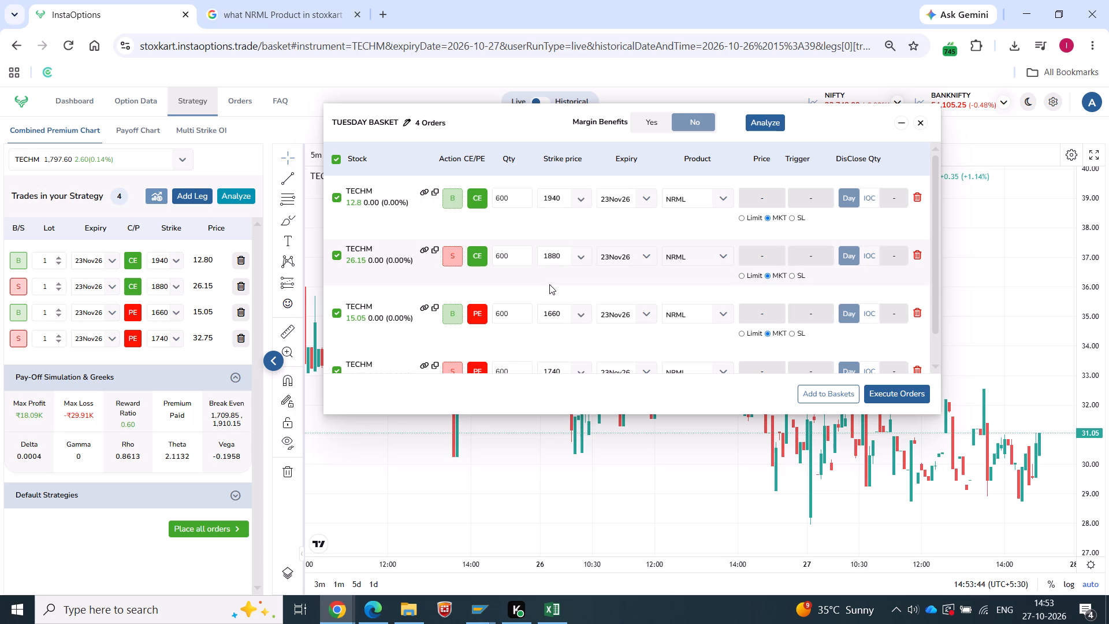
{"action": "scroll", "coordinate": [549, 284], "scroll_direction": "down", "scroll_amount": 2}
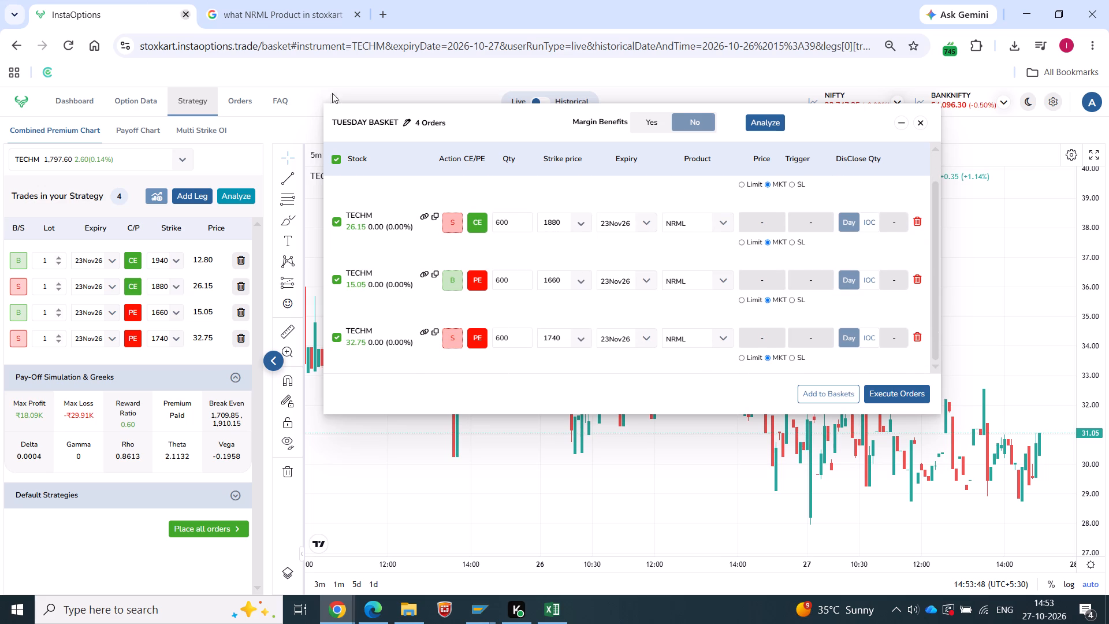
{"action": "left_click", "coordinate": [879, 390]}
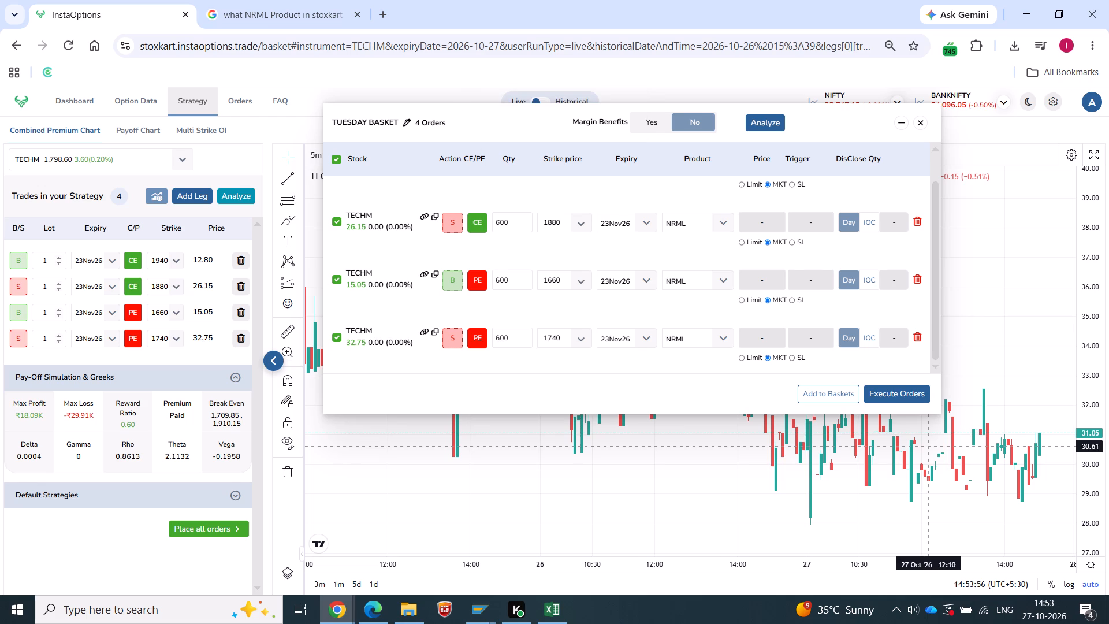
Go to the Orders page and close the floating TUESDAY BASKET window.
{"action": "left_click", "coordinate": [122, 96]}
{"action": "left_click", "coordinate": [73, 105]}
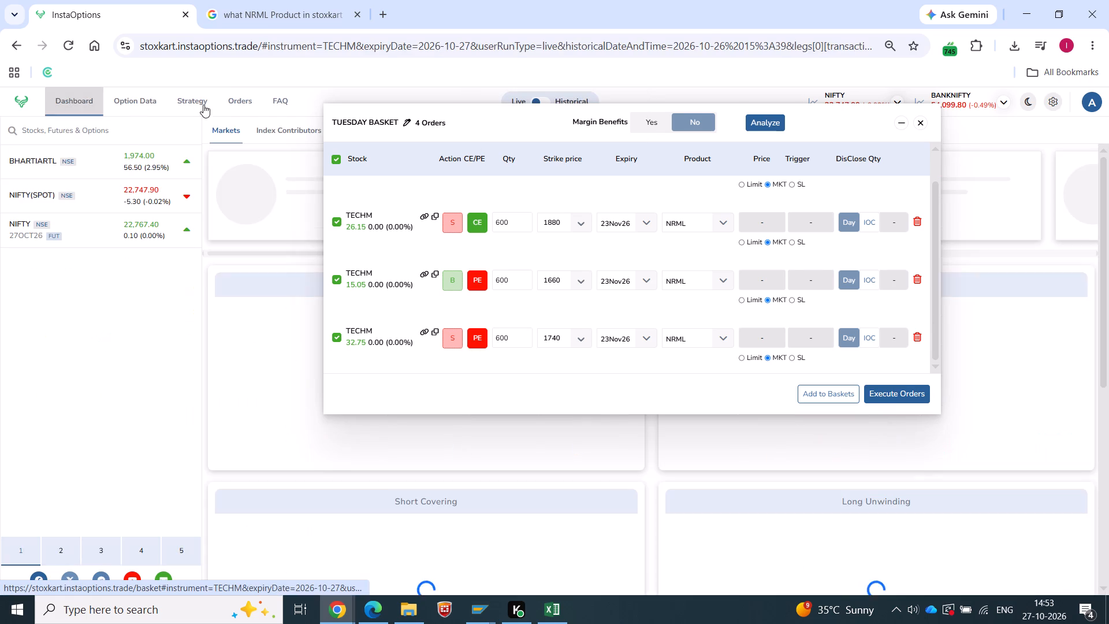
{"action": "left_click", "coordinate": [256, 102]}
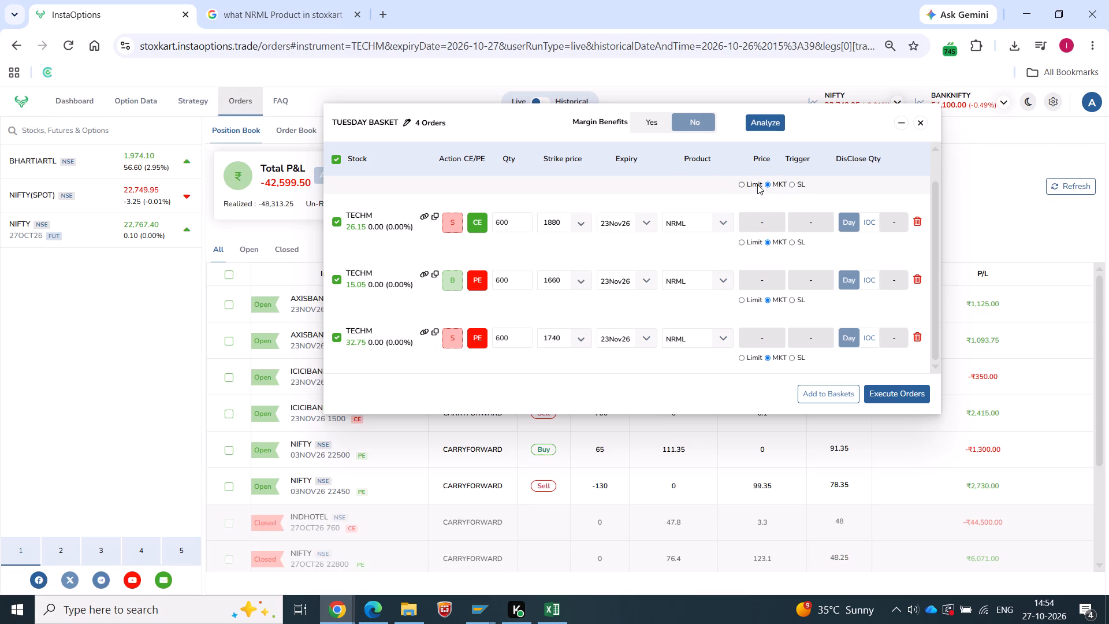
{"action": "scroll", "coordinate": [326, 459], "scroll_direction": "down", "scroll_amount": 8}
{"action": "scroll", "coordinate": [279, 361], "scroll_direction": "up", "scroll_amount": 6}
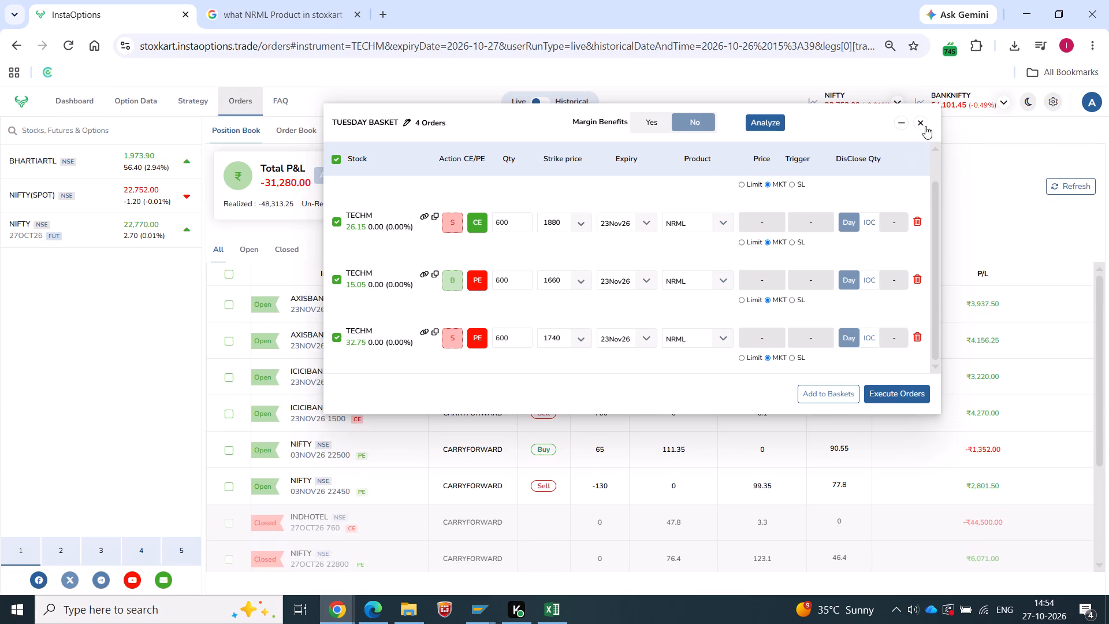
{"action": "left_click", "coordinate": [902, 120]}
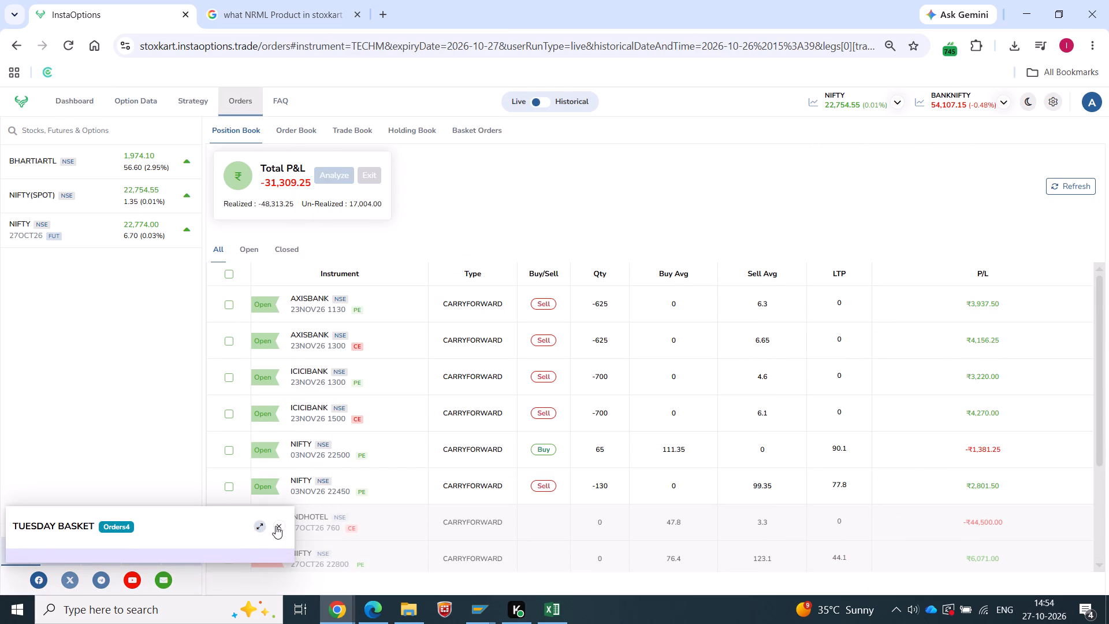
{"action": "left_click", "coordinate": [276, 526]}
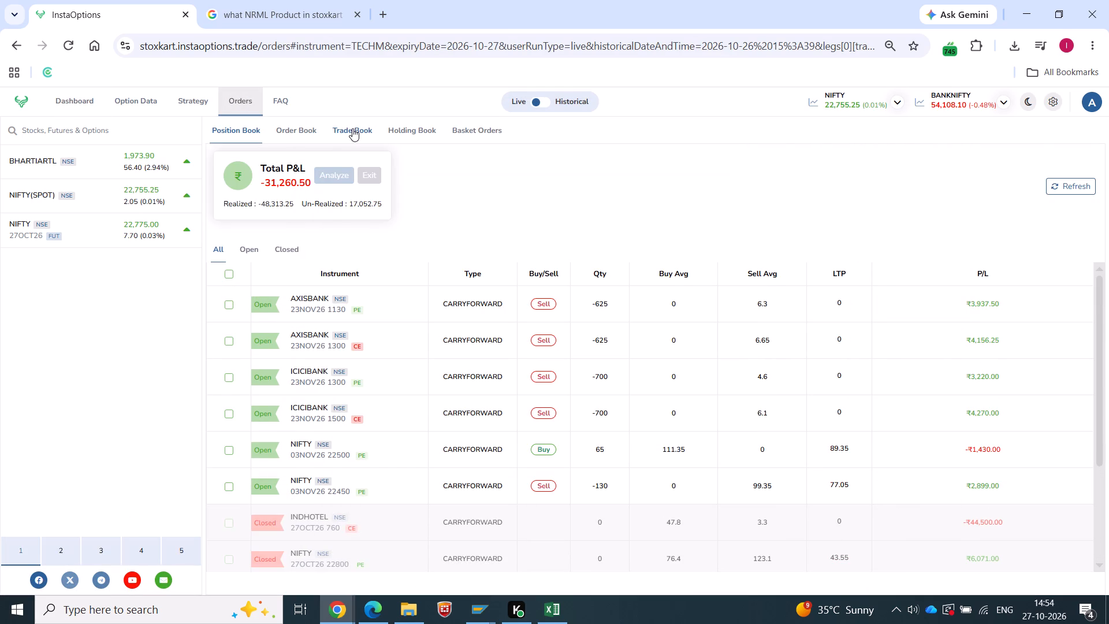
Check the Position Book and the Order Book for the status of the TECHM orders.
{"action": "scroll", "coordinate": [483, 344], "scroll_direction": "down", "scroll_amount": 5}
{"action": "scroll", "coordinate": [483, 345], "scroll_direction": "up", "scroll_amount": 4}
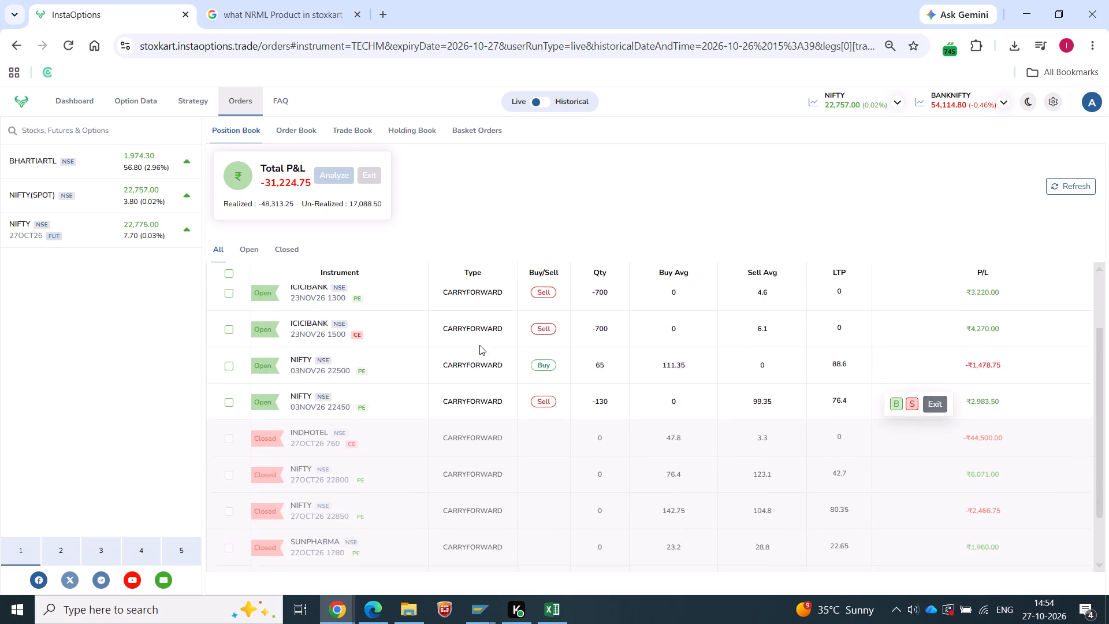
{"action": "scroll", "coordinate": [479, 345], "scroll_direction": "up", "scroll_amount": 9}
{"action": "left_click", "coordinate": [314, 134]}
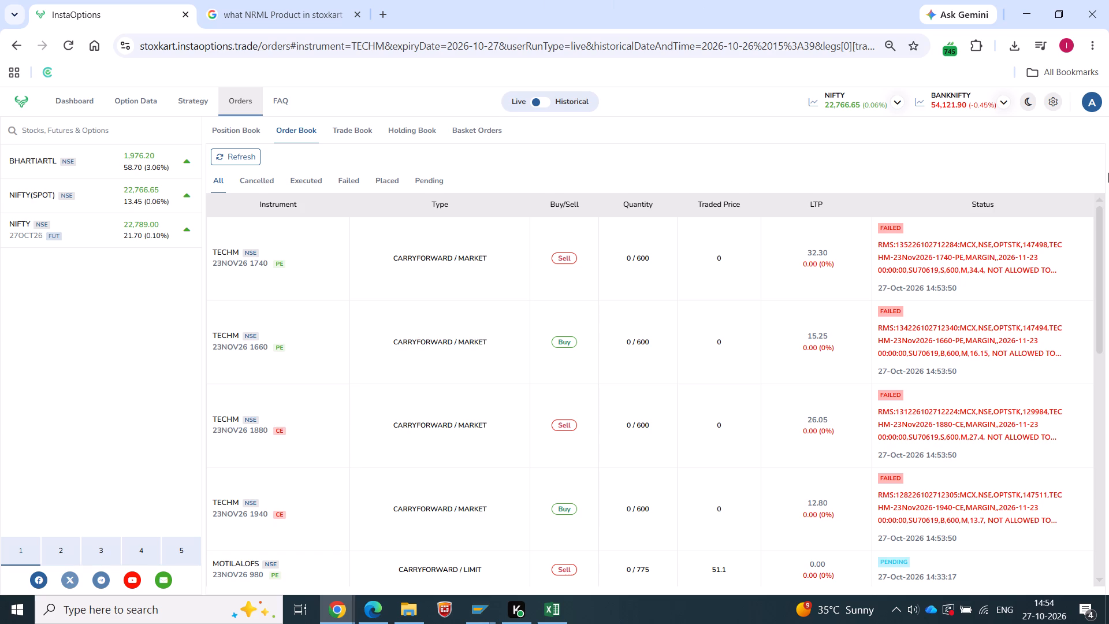
{"action": "left_click", "coordinate": [1021, 261]}
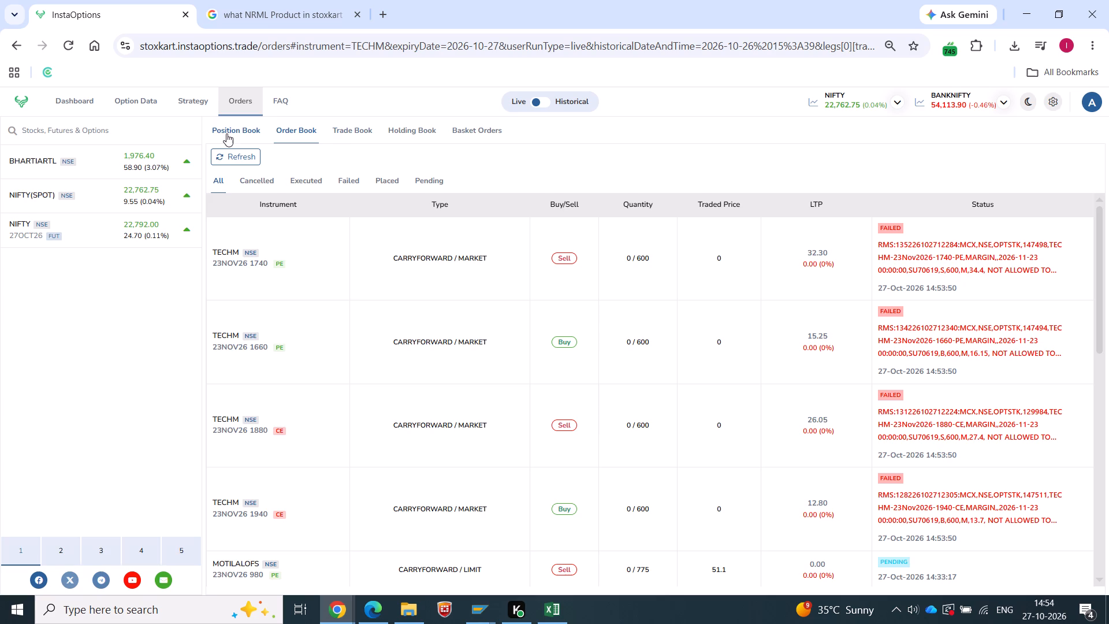
Return to the TECHM strategy and set the combined premium chart interval to 1 hour.
{"action": "left_click", "coordinate": [204, 102]}
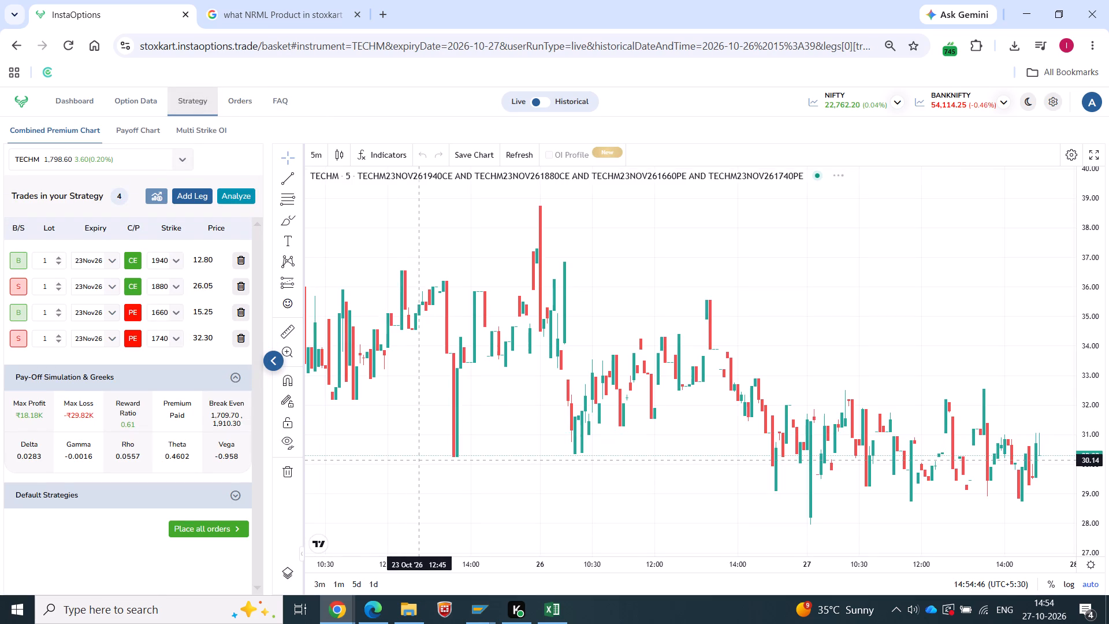
{"action": "left_click", "coordinate": [317, 155]}
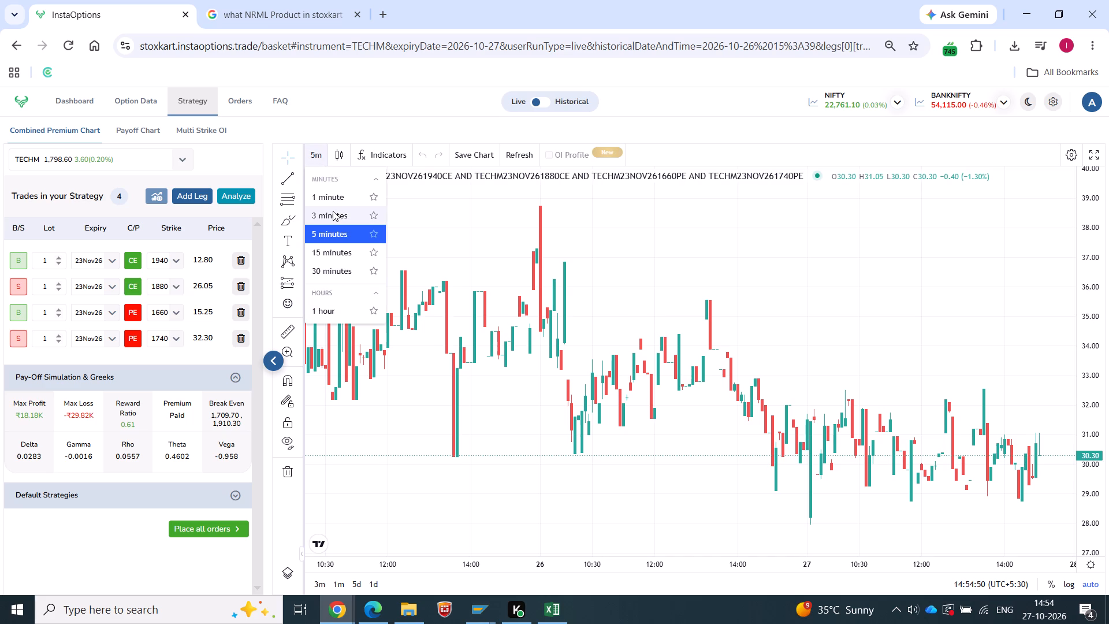
{"action": "scroll", "coordinate": [326, 312], "scroll_direction": "down", "scroll_amount": 3}
{"action": "left_click", "coordinate": [326, 303]}
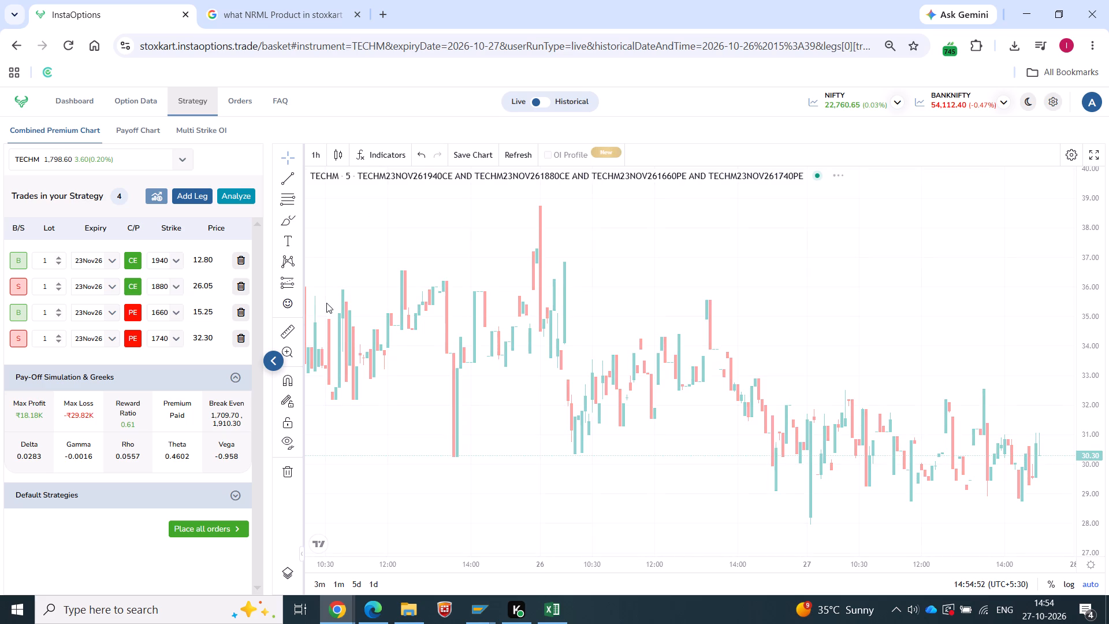
Open a new order basket containing all four TECHM strategy legs.
{"action": "left_click", "coordinate": [225, 522]}
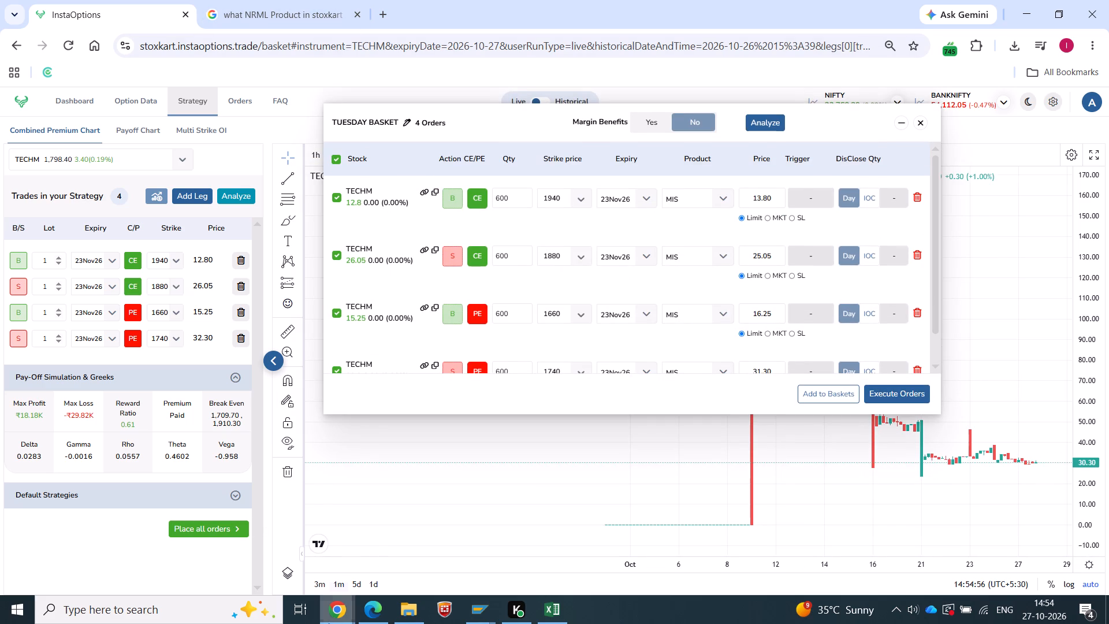
Switch to the Stoxkart web trading site and review the portfolio positions.
{"action": "left_click", "coordinate": [342, 618]}
{"action": "left_click", "coordinate": [312, 560]}
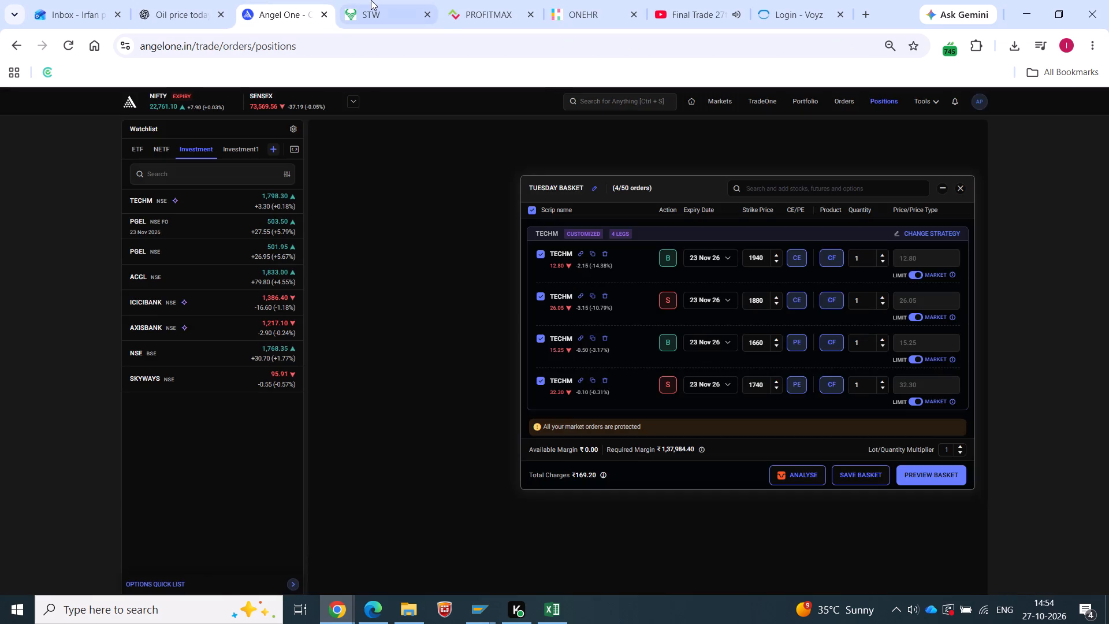
{"action": "left_click", "coordinate": [371, 0]}
{"action": "scroll", "coordinate": [580, 390], "scroll_direction": "down", "scroll_amount": 5}
{"action": "scroll", "coordinate": [515, 389], "scroll_direction": "up", "scroll_amount": 3}
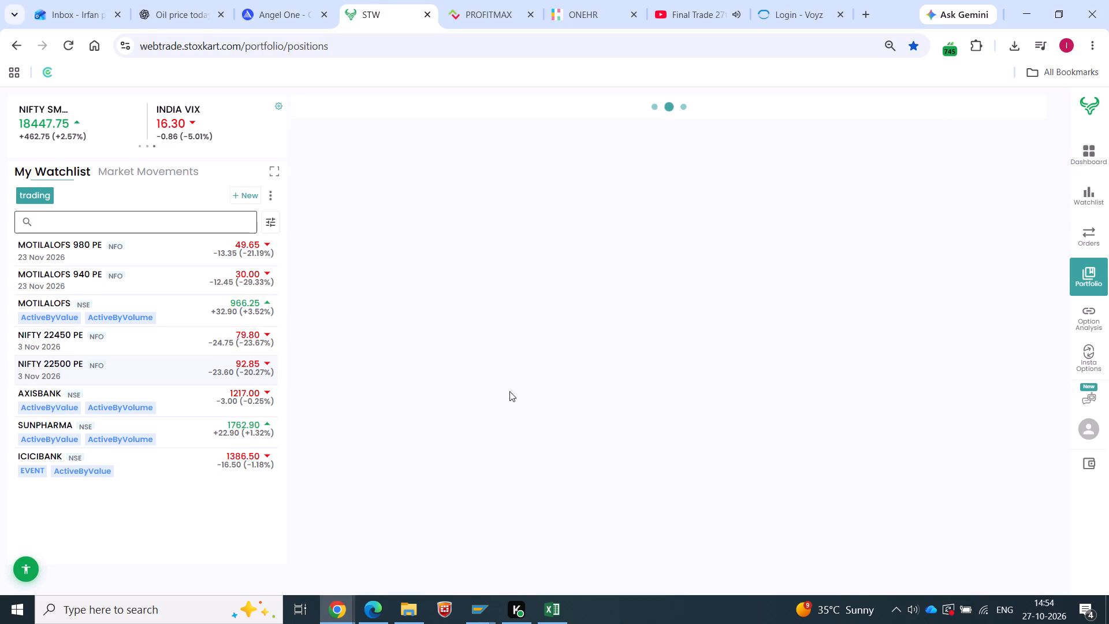
{"action": "scroll", "coordinate": [509, 391], "scroll_direction": "up", "scroll_amount": 2}
{"action": "scroll", "coordinate": [635, 354], "scroll_direction": "down", "scroll_amount": 11}
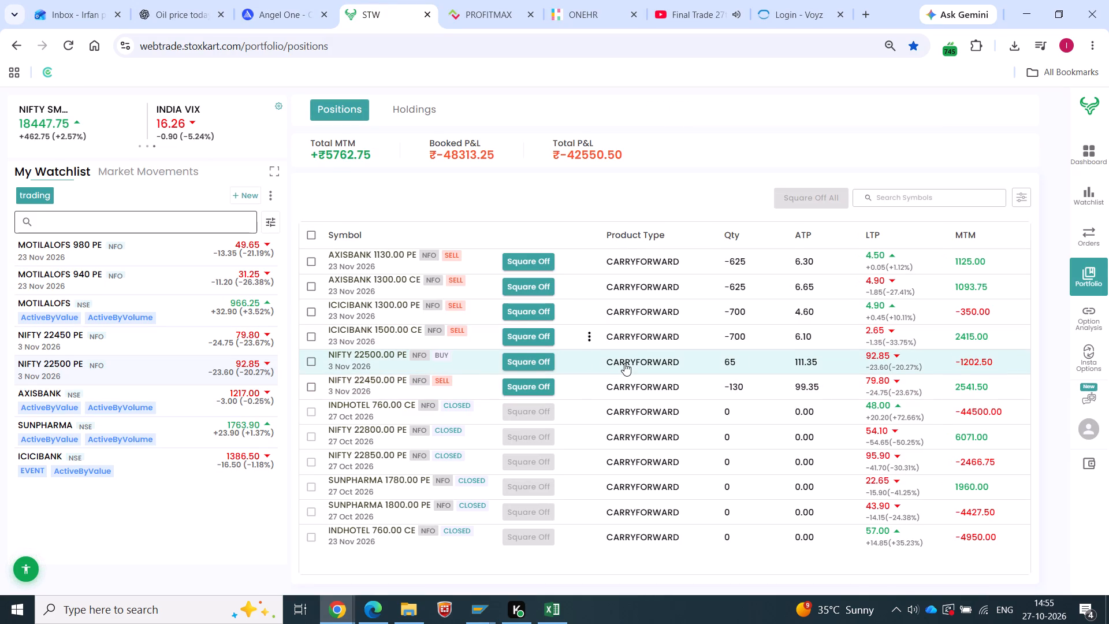
{"action": "scroll", "coordinate": [624, 363], "scroll_direction": "up", "scroll_amount": 8}
Open the Stoxkart order list and examine the details of the TECHM 1940 CE order.
{"action": "left_click", "coordinate": [1083, 238]}
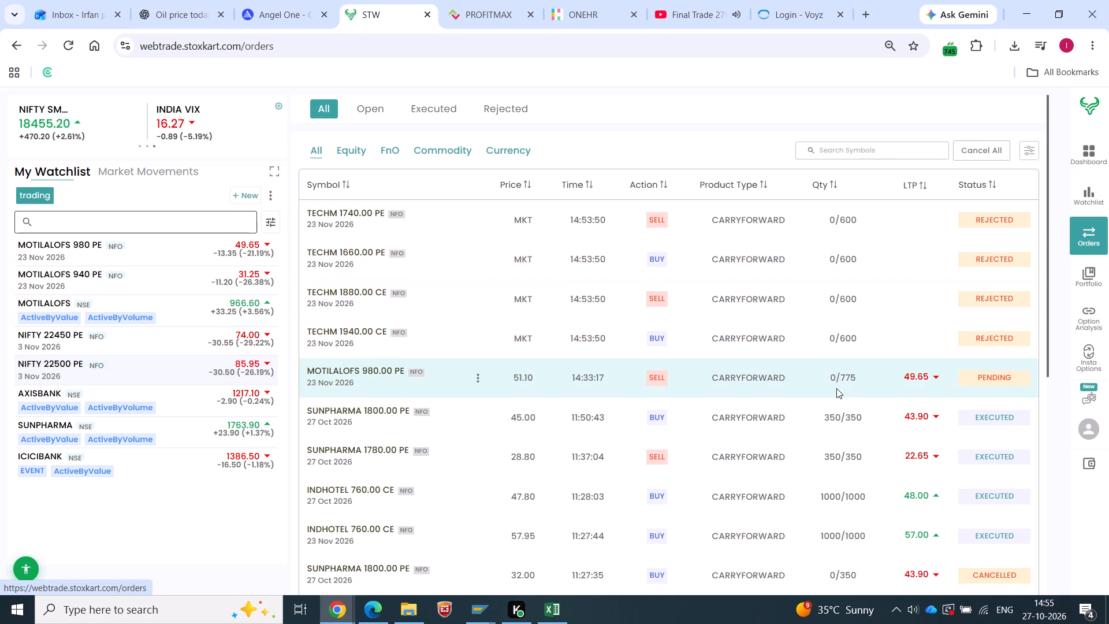
{"action": "left_click", "coordinate": [326, 335]}
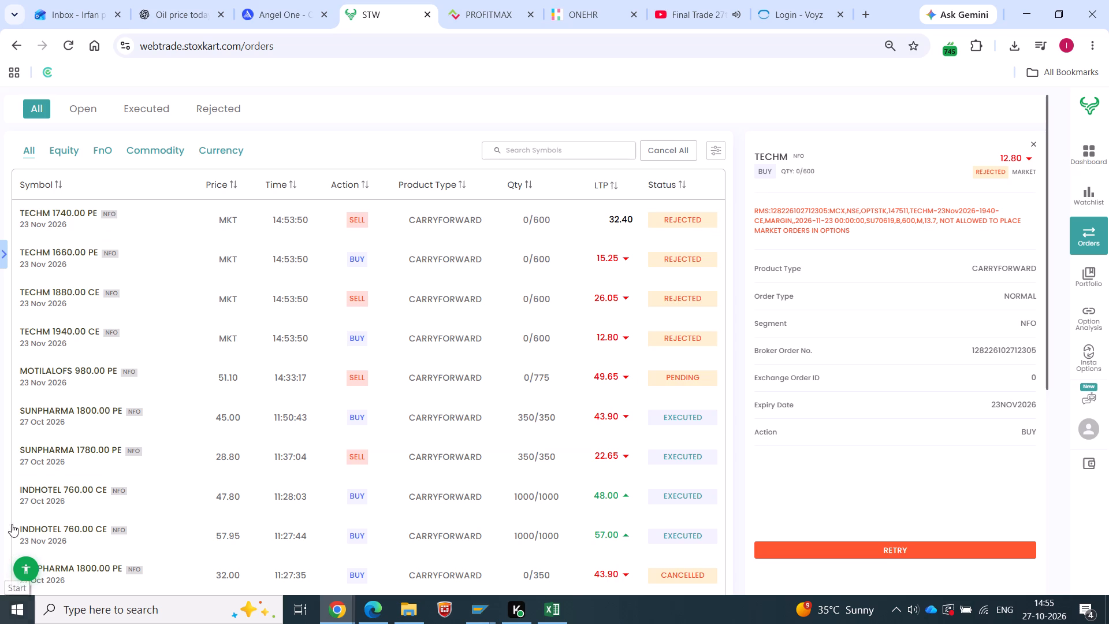
Back in the InstaOptions basket, change the product to NRML for all four TECHM legs.
{"action": "left_click", "coordinate": [334, 608]}
{"action": "left_click", "coordinate": [377, 581]}
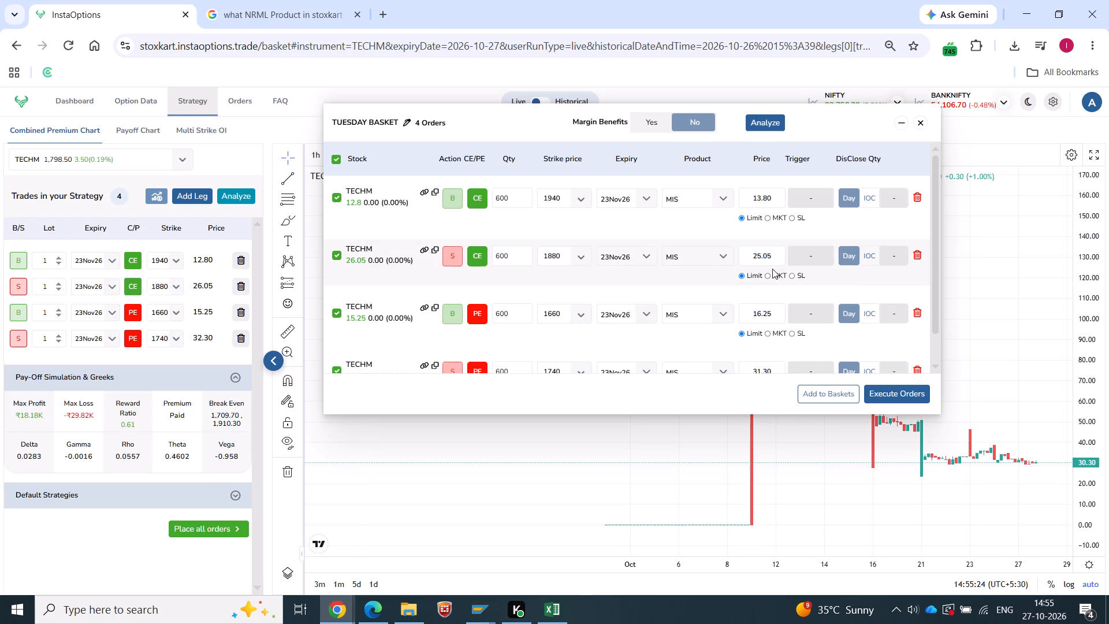
{"action": "scroll", "coordinate": [772, 273], "scroll_direction": "down", "scroll_amount": 2}
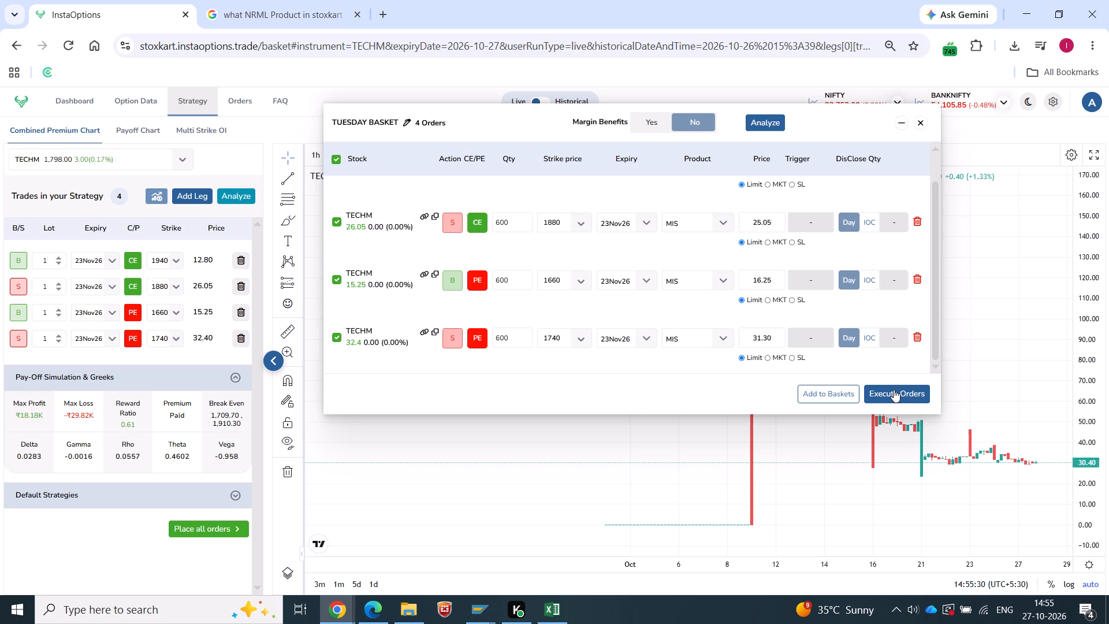
{"action": "left_click", "coordinate": [682, 224]}
{"action": "left_click", "coordinate": [691, 264]}
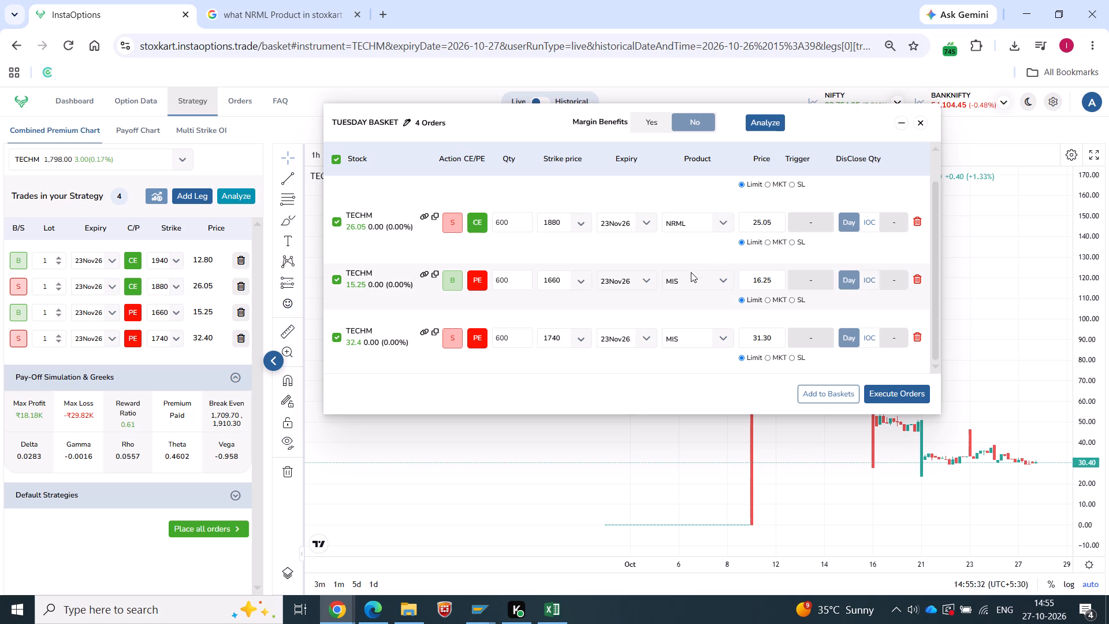
{"action": "left_click", "coordinate": [691, 272]}
{"action": "left_click", "coordinate": [697, 318]}
{"action": "left_click", "coordinate": [694, 334]}
{"action": "left_click", "coordinate": [691, 373]}
{"action": "scroll", "coordinate": [675, 283], "scroll_direction": "down", "scroll_amount": 6}
{"action": "scroll", "coordinate": [660, 219], "scroll_direction": "up", "scroll_amount": 8}
{"action": "left_click", "coordinate": [685, 209]}
{"action": "left_click", "coordinate": [685, 200]}
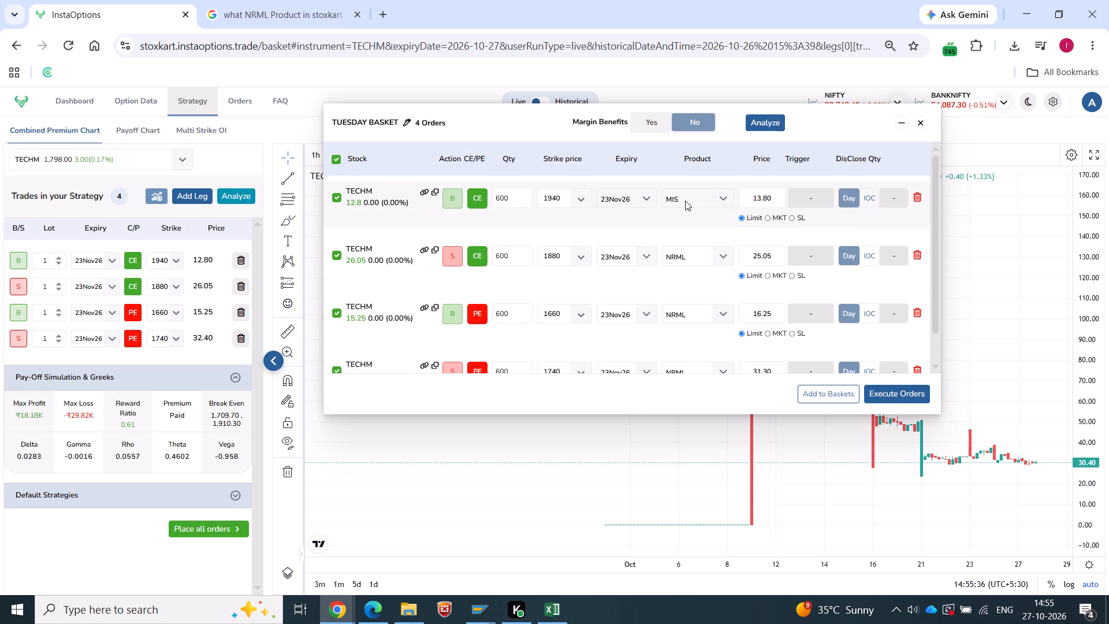
{"action": "left_click", "coordinate": [689, 233]}
Review the limit price, NRML product and order type of all four TECHM legs in the basket.
{"action": "left_click_drag", "start_coordinate": [777, 195], "coordinate": [728, 194]}
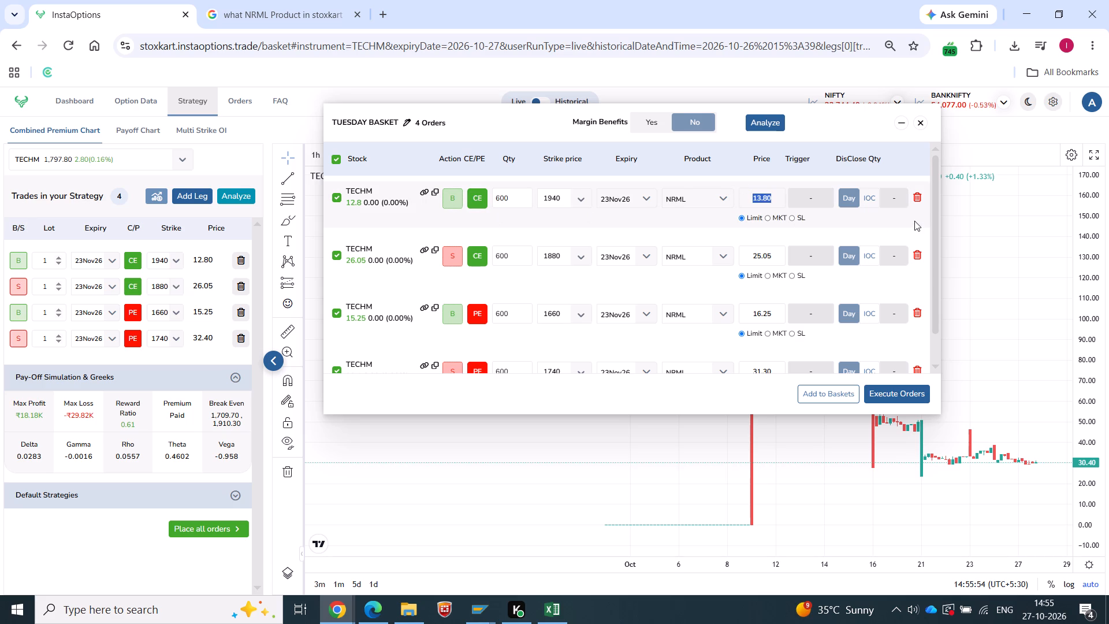
{"action": "scroll", "coordinate": [761, 255], "scroll_direction": "down", "scroll_amount": 2}
{"action": "scroll", "coordinate": [724, 266], "scroll_direction": "up", "scroll_amount": 3}
{"action": "scroll", "coordinate": [724, 266], "scroll_direction": "down", "scroll_amount": 1}
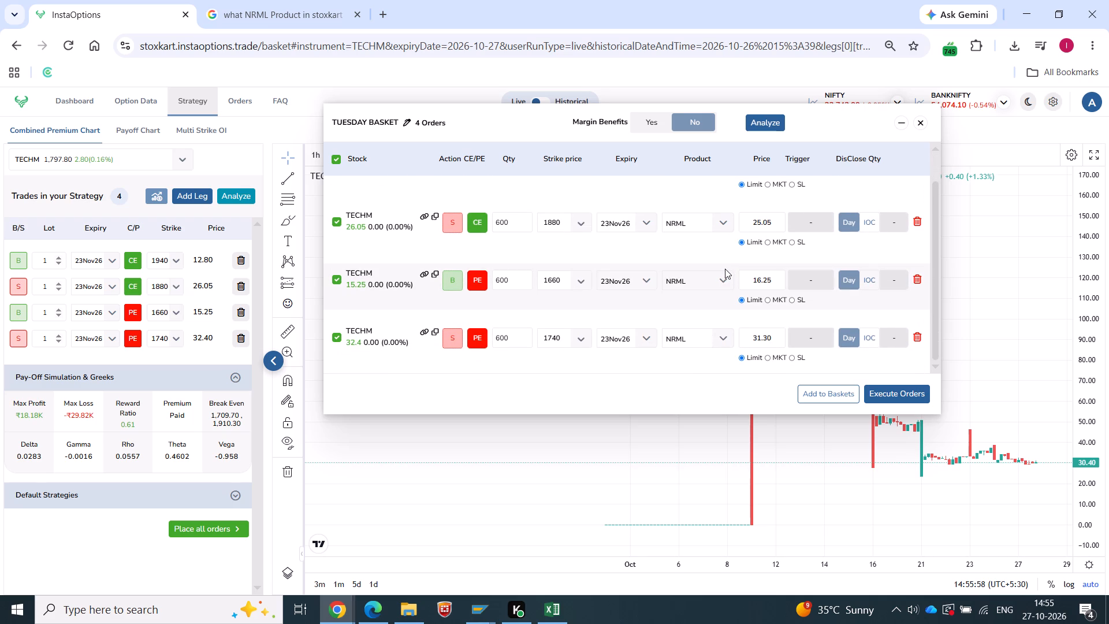
{"action": "scroll", "coordinate": [725, 269], "scroll_direction": "up", "scroll_amount": 3}
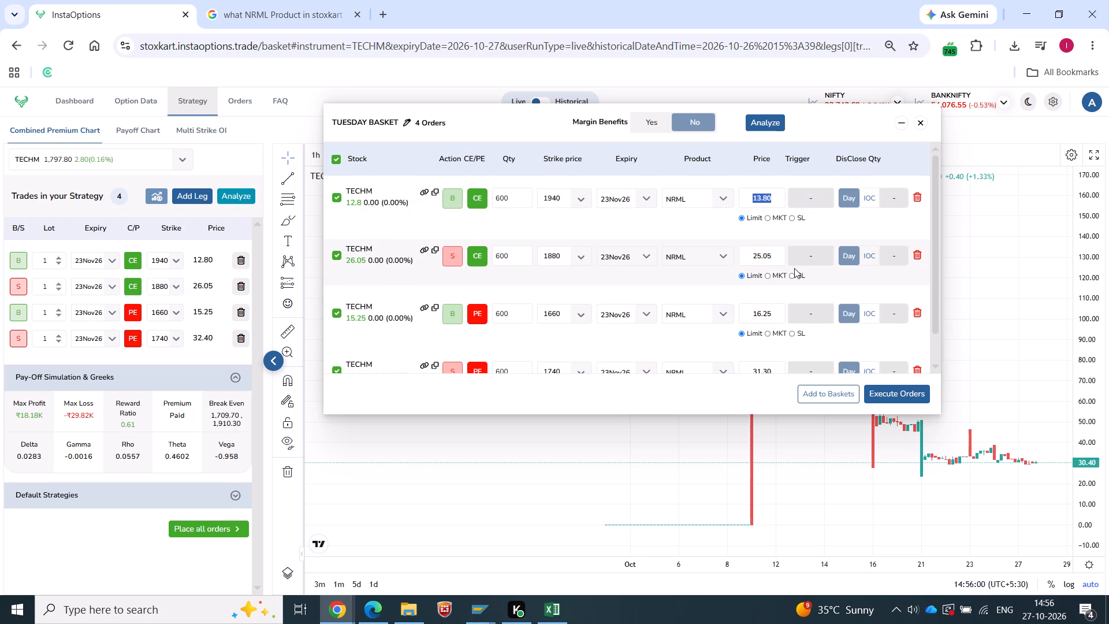
{"action": "scroll", "coordinate": [788, 269], "scroll_direction": "up", "scroll_amount": 4}
{"action": "scroll", "coordinate": [745, 238], "scroll_direction": "down", "scroll_amount": 4}
{"action": "scroll", "coordinate": [745, 239], "scroll_direction": "up", "scroll_amount": 2}
{"action": "scroll", "coordinate": [732, 317], "scroll_direction": "down", "scroll_amount": 5}
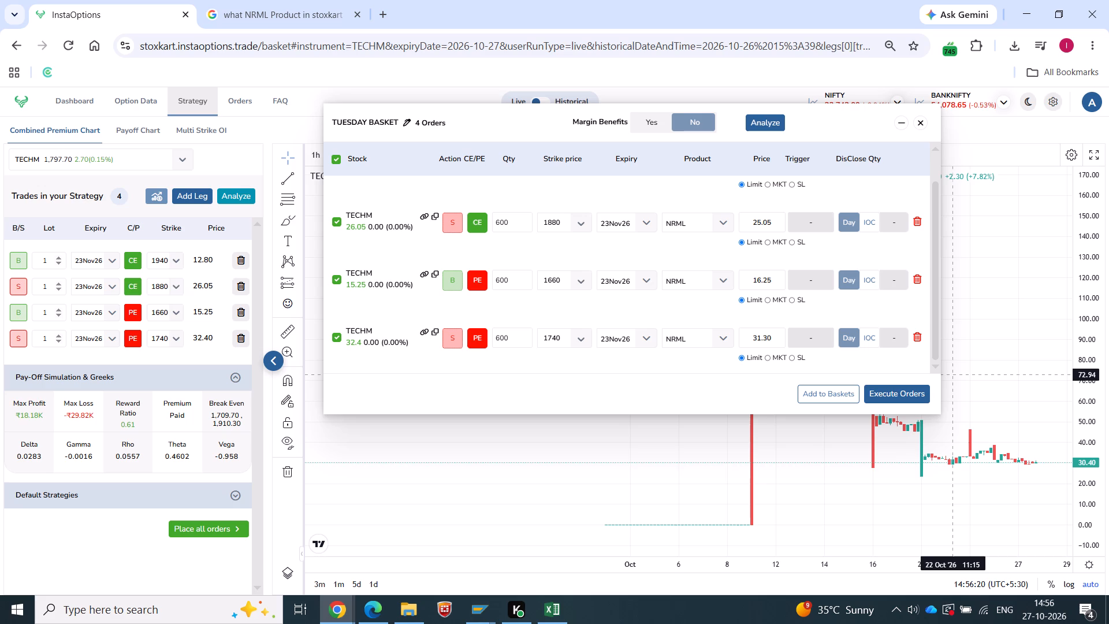
Close the TUESDAY BASKET order window.
{"action": "left_click", "coordinate": [920, 128]}
Switch to the open Google results explaining the NRML product in Stoxkart.
{"action": "left_click", "coordinate": [230, 0]}
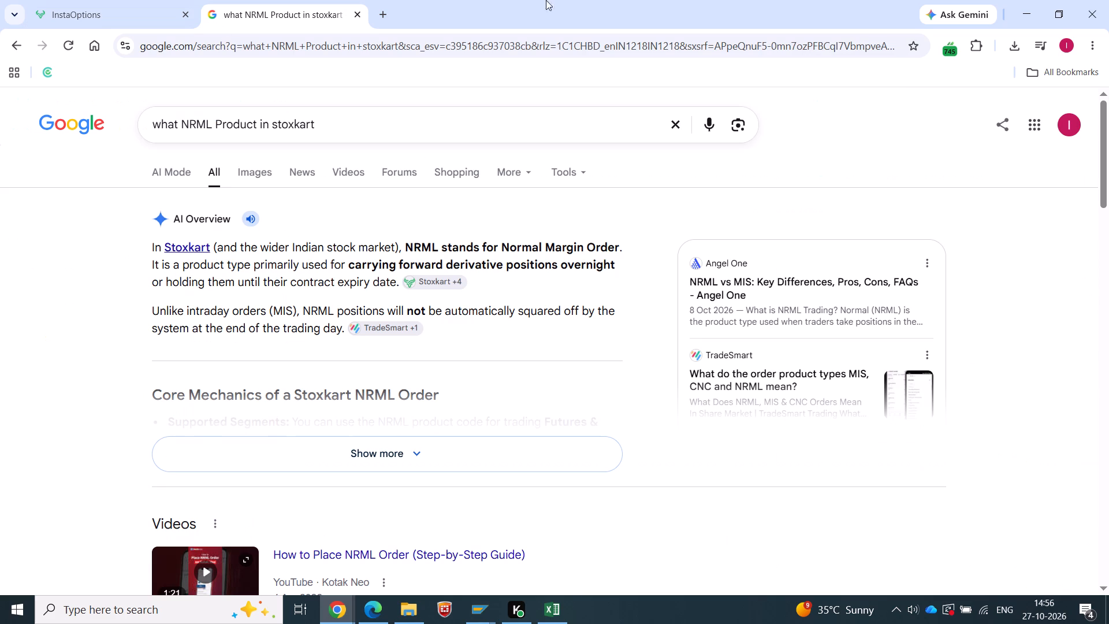
Close the browser window holding the InstaOptions page and the Google results on NRML.
{"action": "left_click", "coordinate": [1104, 11]}
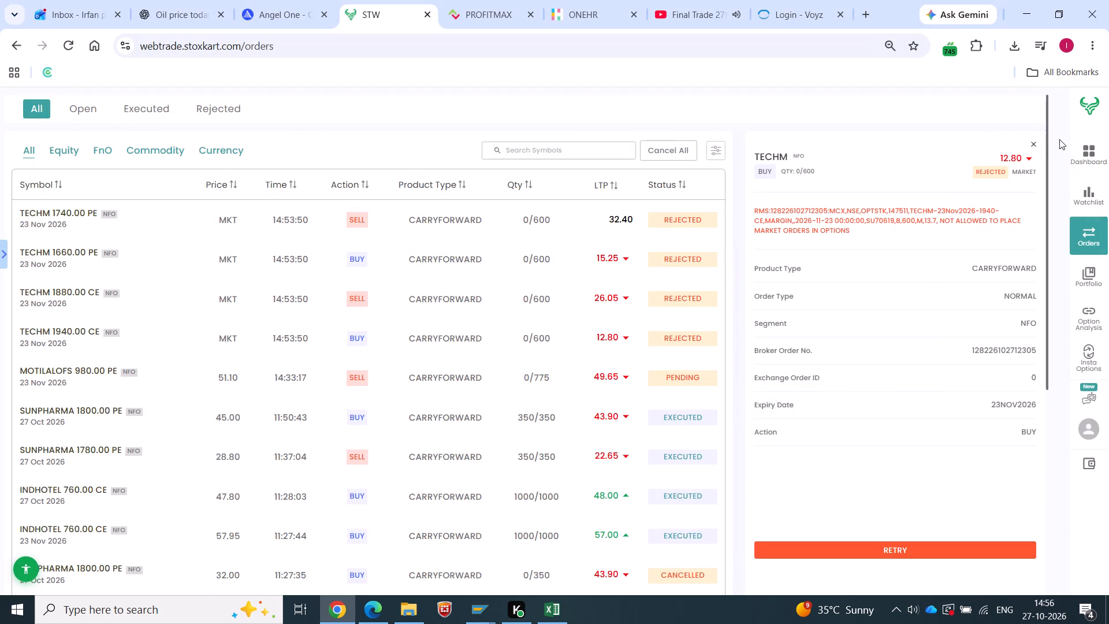
Close the order details of the rejected TECHM 1940 CE buy order in the Stoxkart order book.
{"action": "left_click", "coordinate": [1037, 145]}
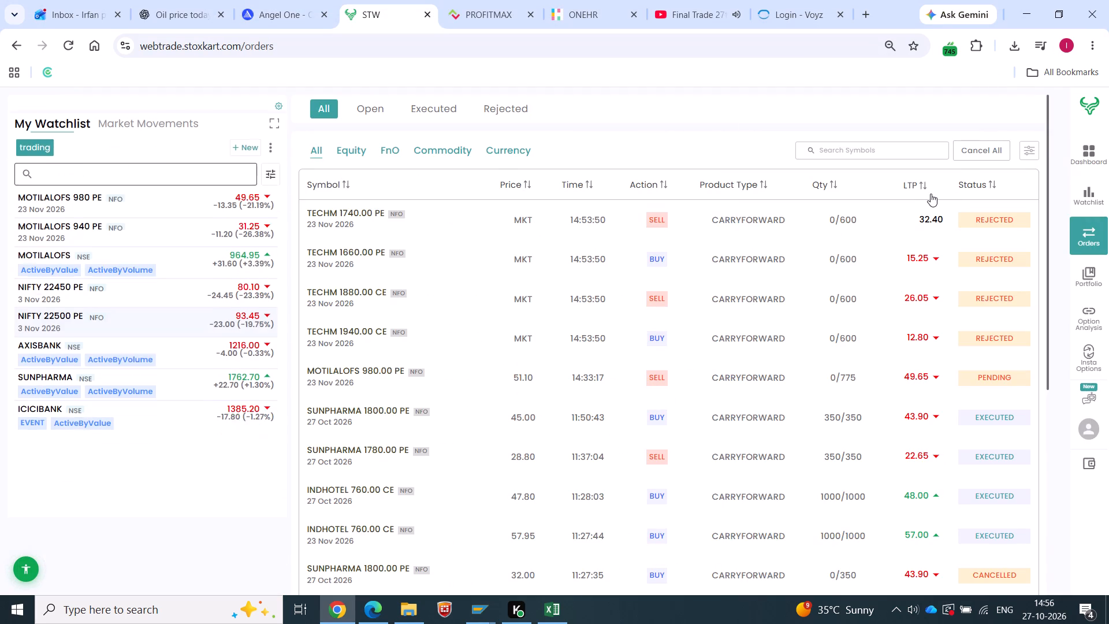
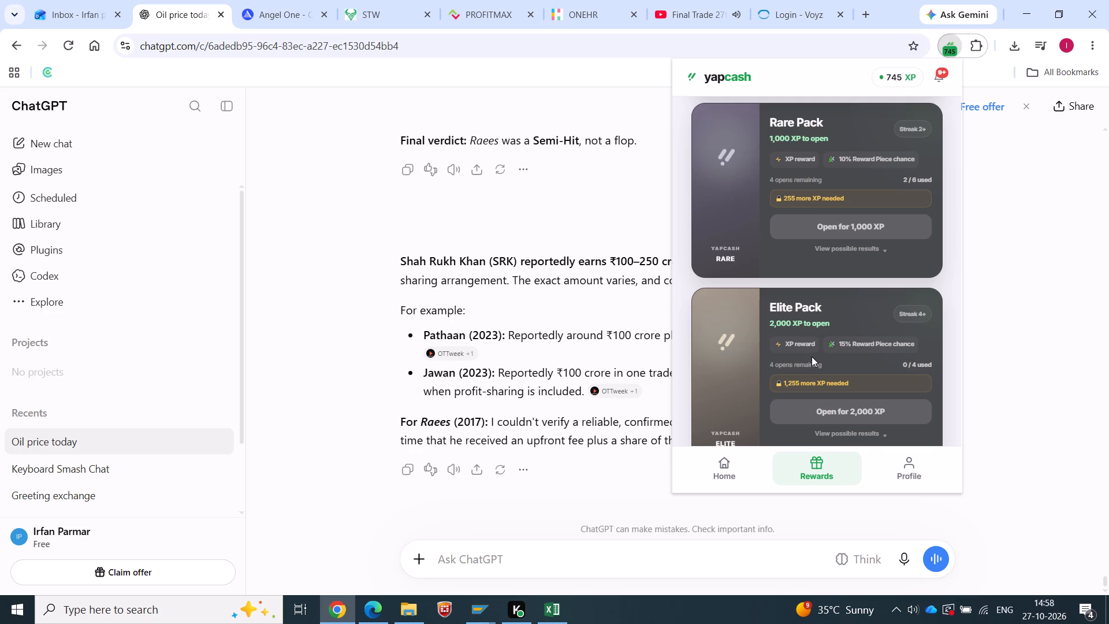
Switch to Angel One and close the TUESDAY BASKET of four TECHM legs without saving it.
{"action": "left_click", "coordinate": [333, 0]}
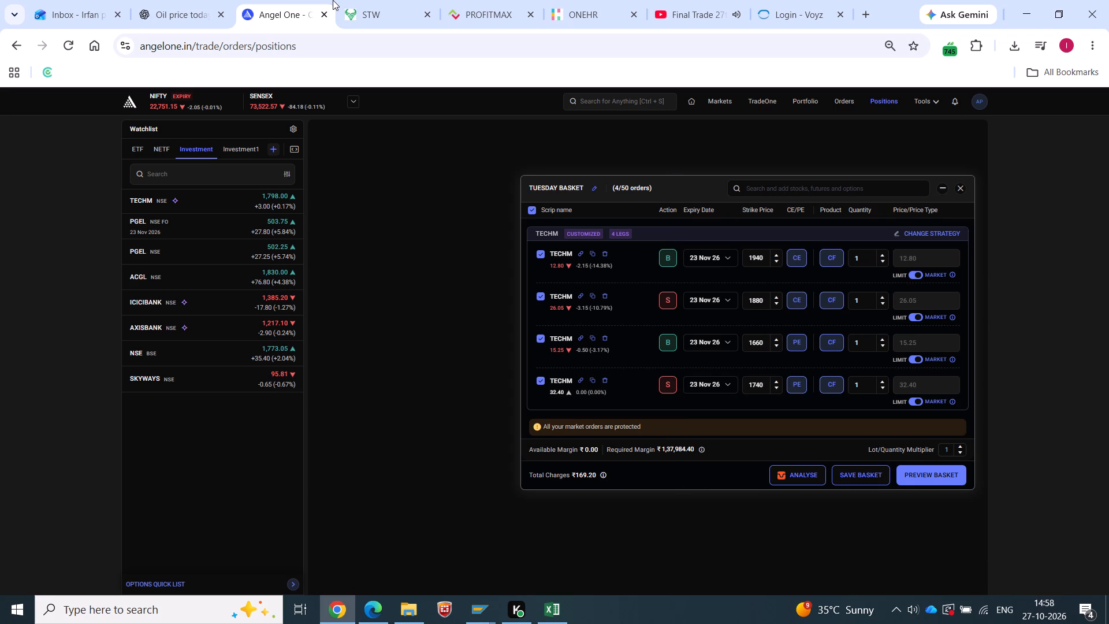
{"action": "left_click", "coordinate": [962, 193]}
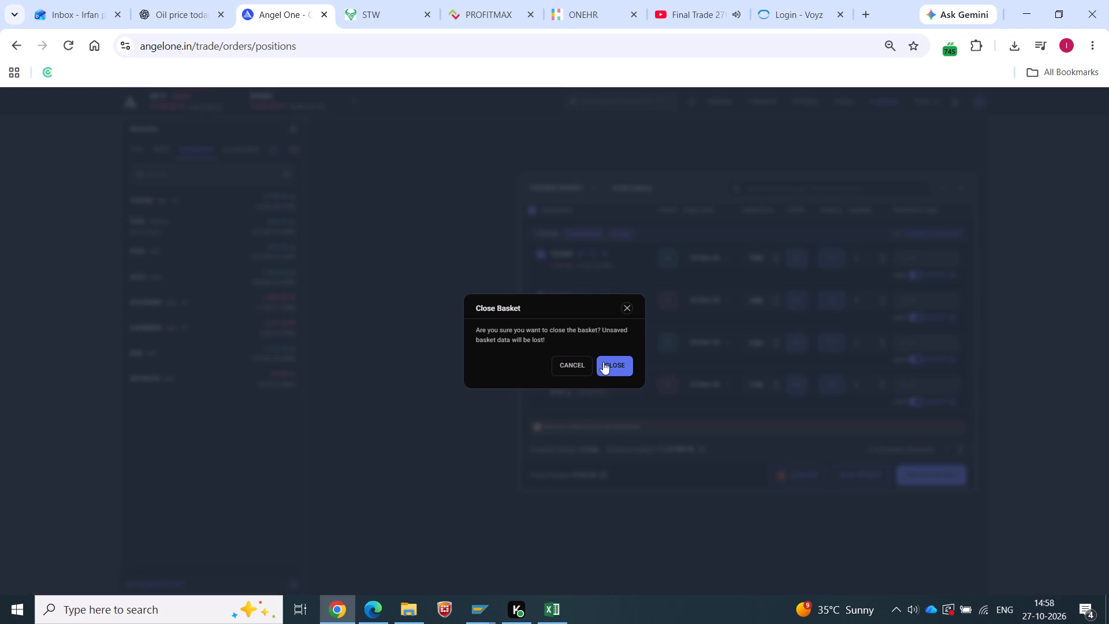
{"action": "left_click", "coordinate": [606, 362]}
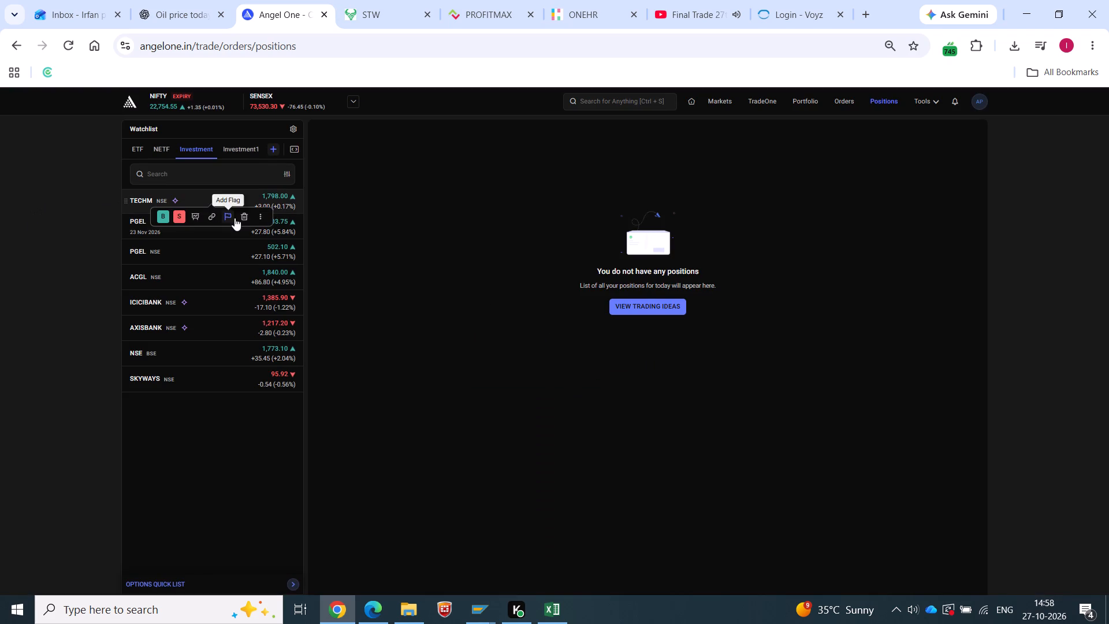
Delete TECHM, the PGEL 23 Nov 2026 future and the PGEL stock from the Investment watchlist.
{"action": "left_click", "coordinate": [247, 220]}
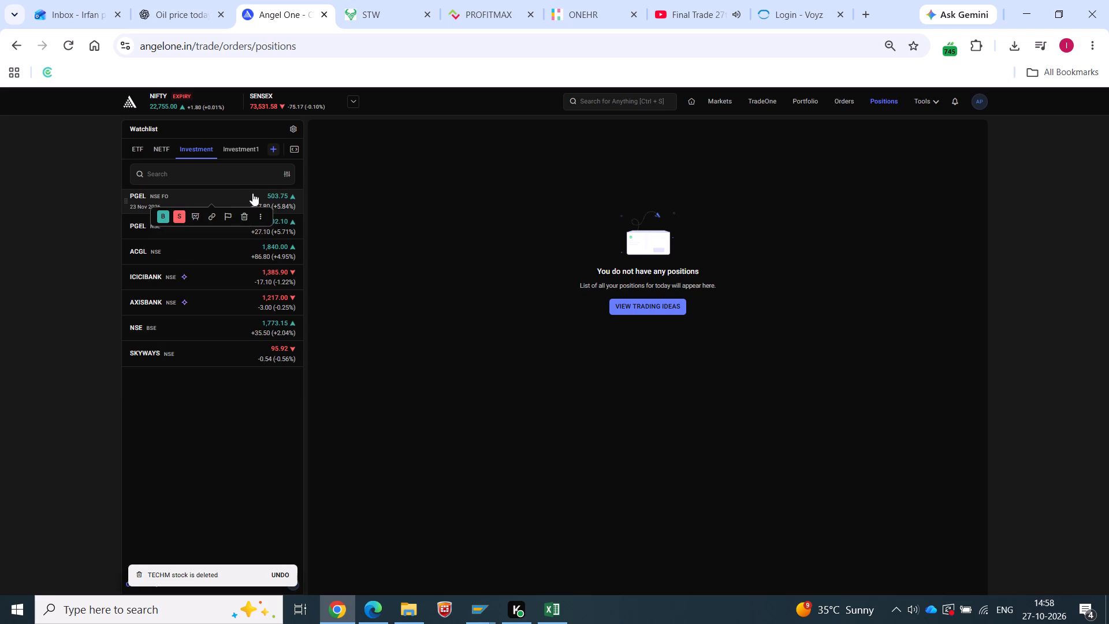
{"action": "left_click", "coordinate": [248, 211]}
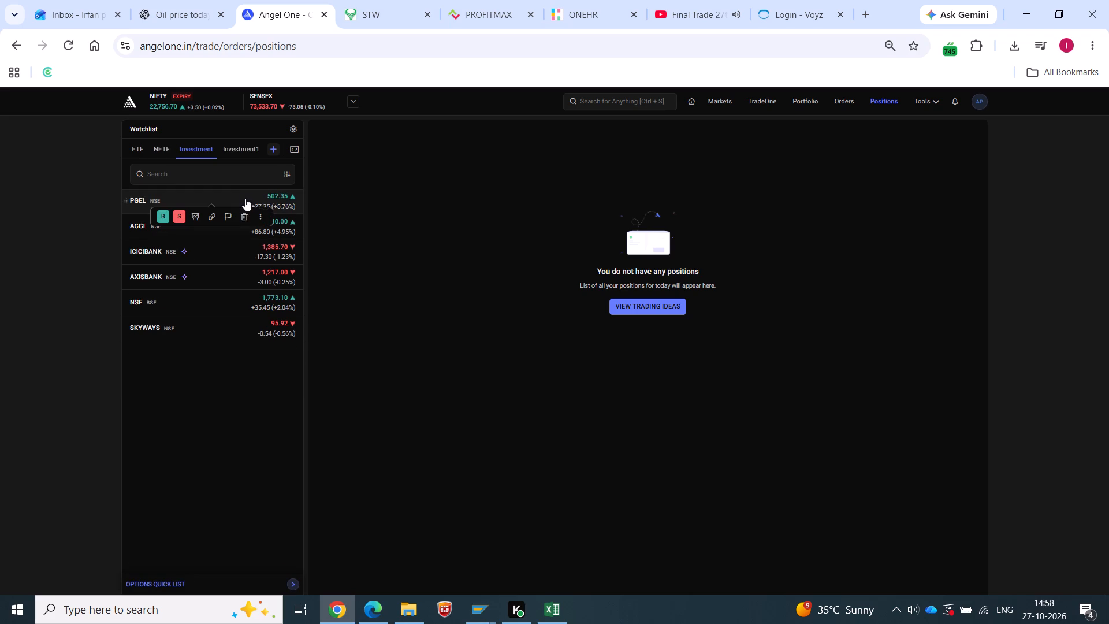
{"action": "left_click", "coordinate": [243, 213]}
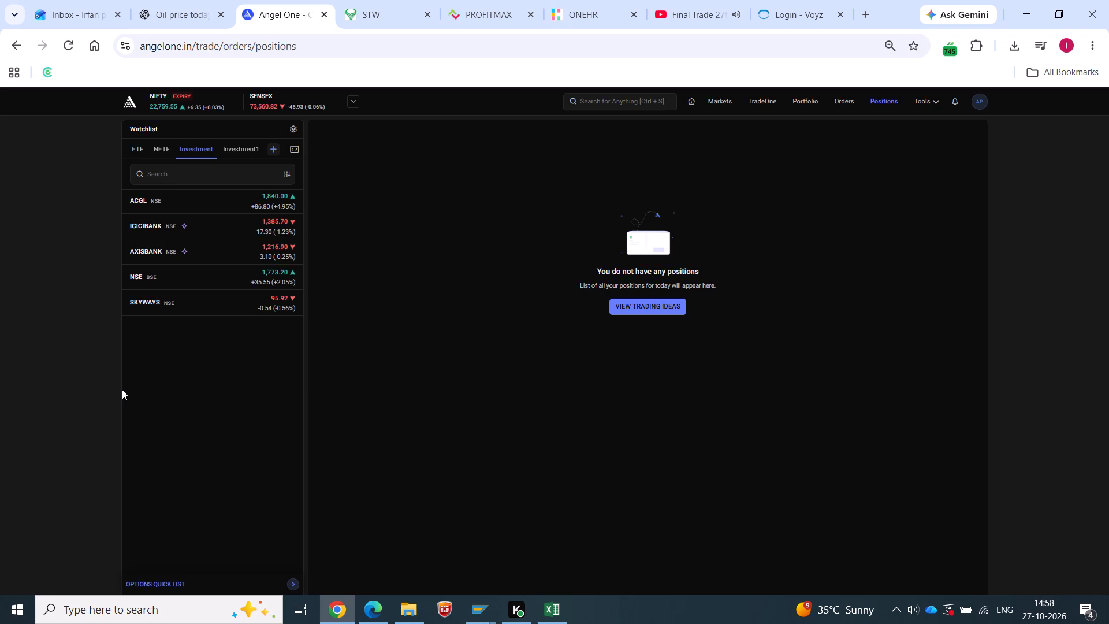
Search Angel One's F&O instruments for "indhote" and examine the market depth and quote of the INDHOTEL 27 Oct 2026 future.
{"action": "left_click", "coordinate": [383, 0]}
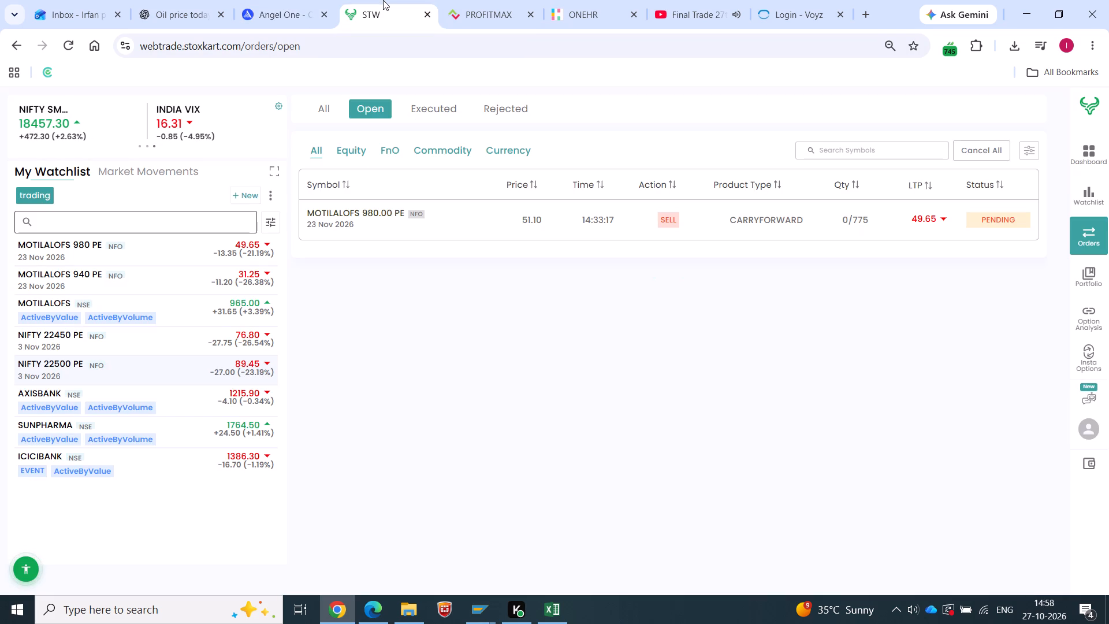
{"action": "left_click_drag", "start_coordinate": [293, 0], "coordinate": [307, 0]}
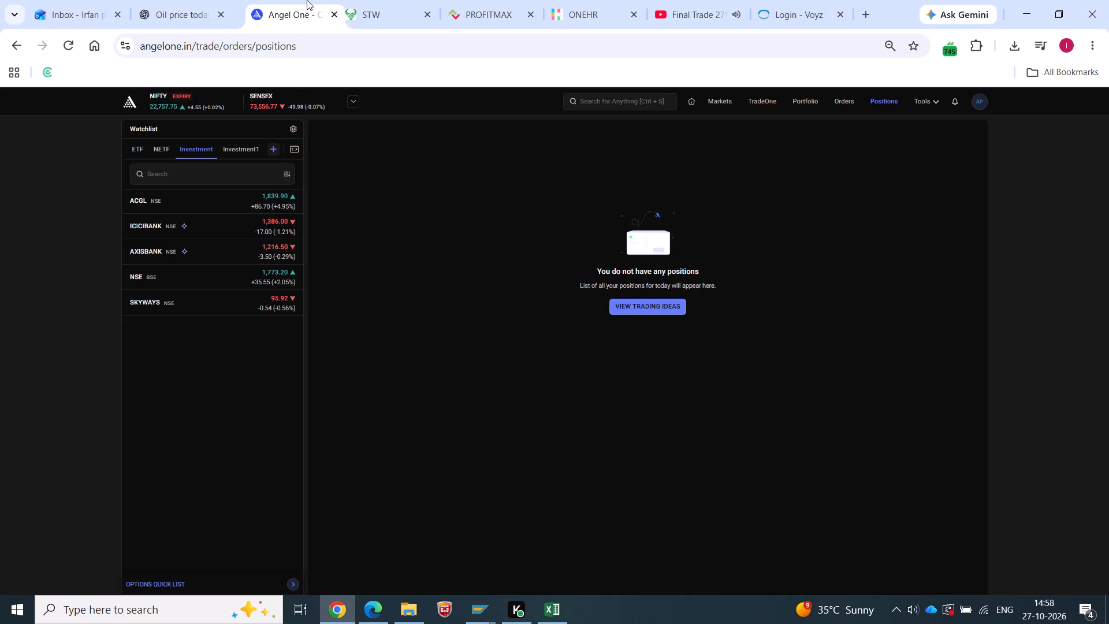
{"action": "left_click", "coordinate": [581, 102]}
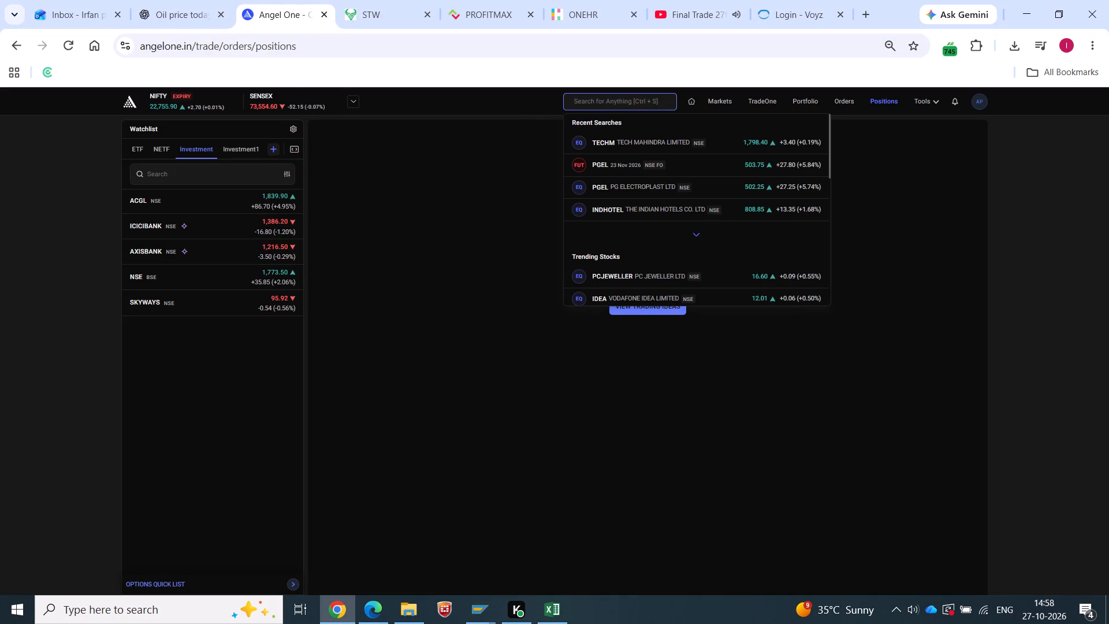
{"action": "type", "text": "indhote"}
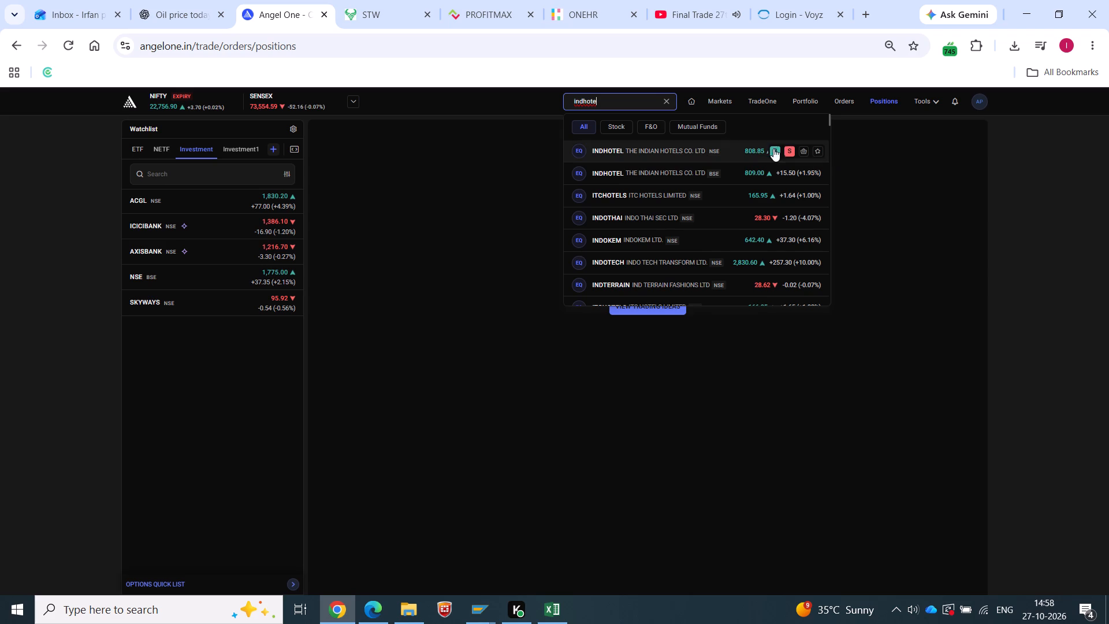
{"action": "left_click", "coordinate": [648, 125]}
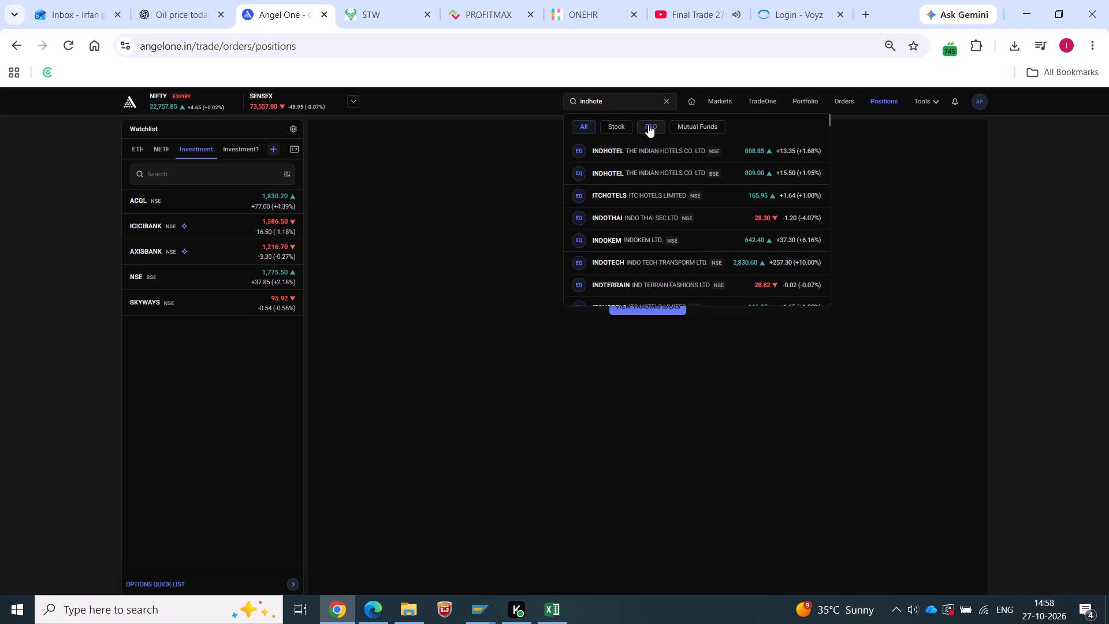
{"action": "left_click", "coordinate": [775, 151]}
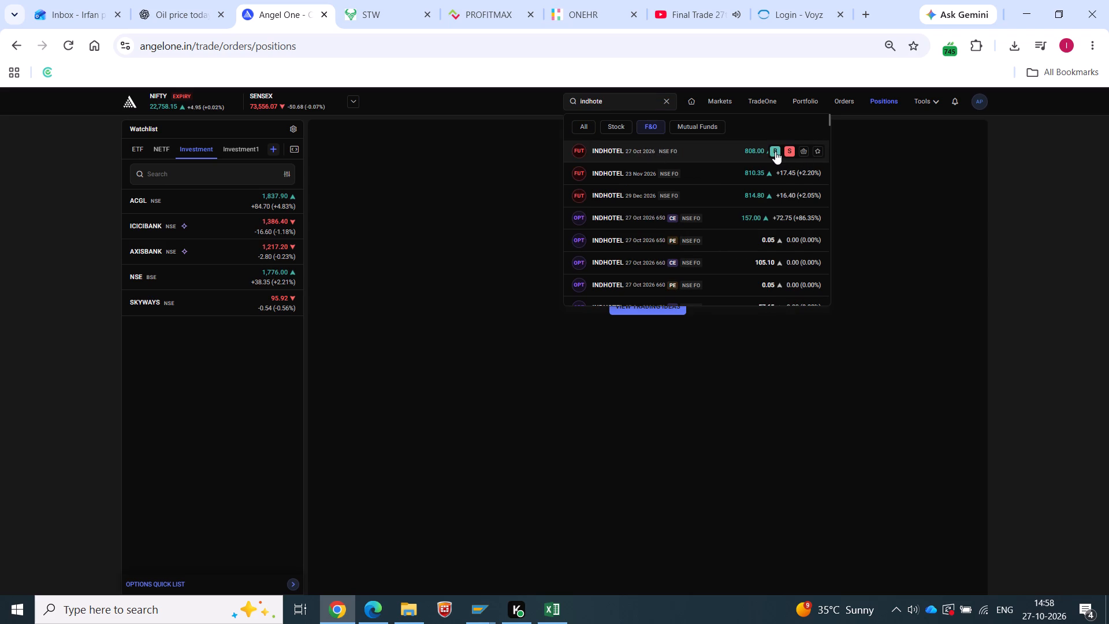
{"action": "left_click", "coordinate": [574, 308]}
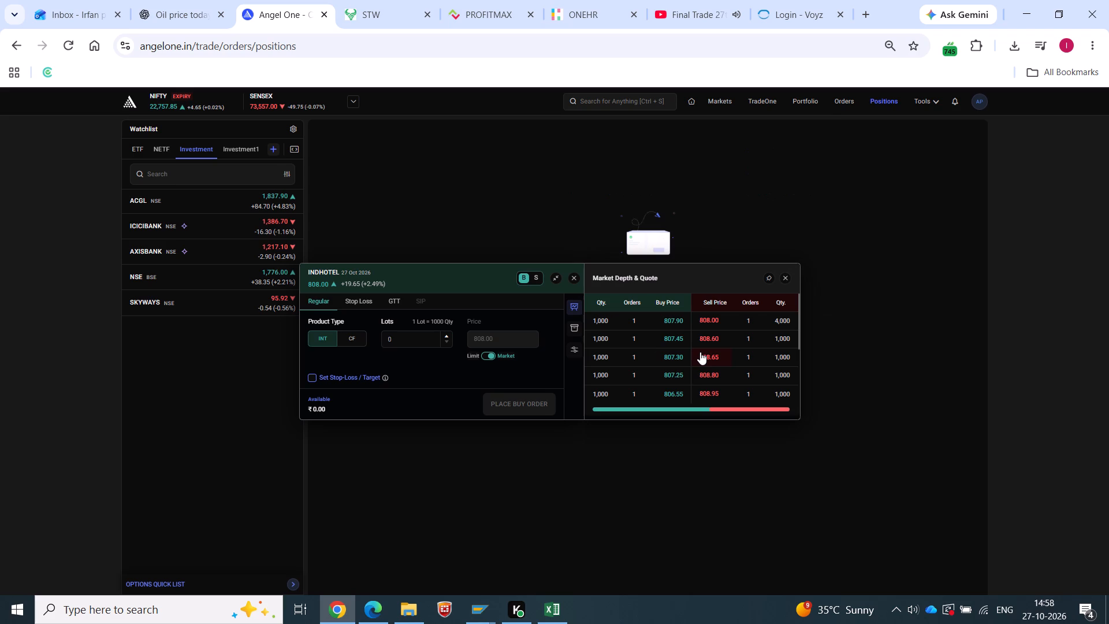
{"action": "scroll", "coordinate": [717, 369], "scroll_direction": "down", "scroll_amount": 2}
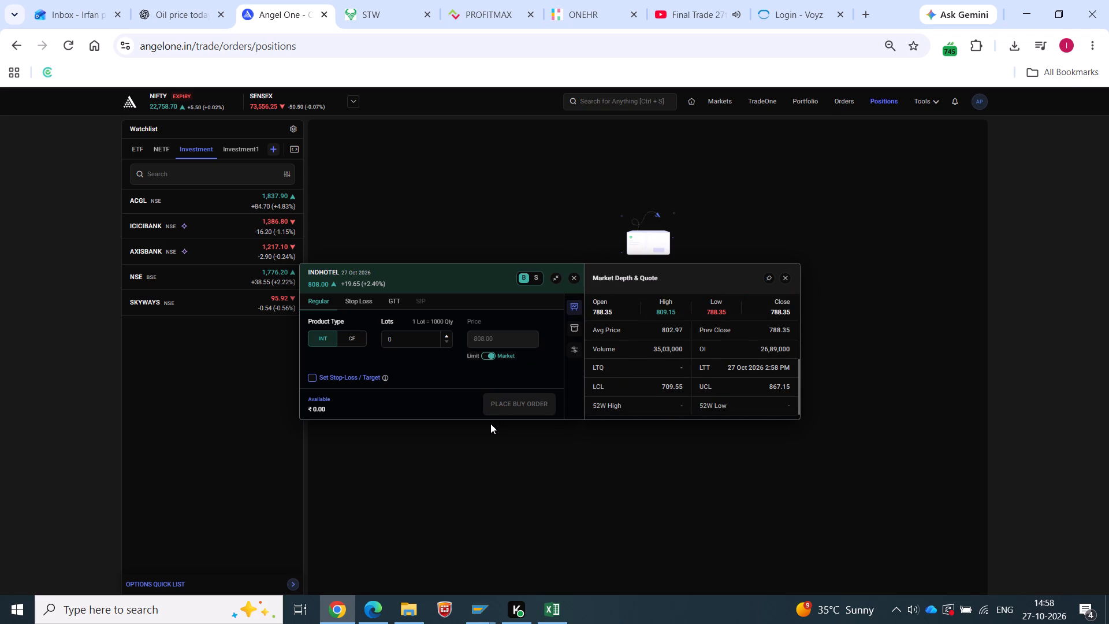
Switch to Stoxkart and cancel the pending MOTILALOFS 980 PE sell order.
{"action": "left_click", "coordinate": [416, 0]}
{"action": "scroll", "coordinate": [738, 303], "scroll_direction": "up", "scroll_amount": 1}
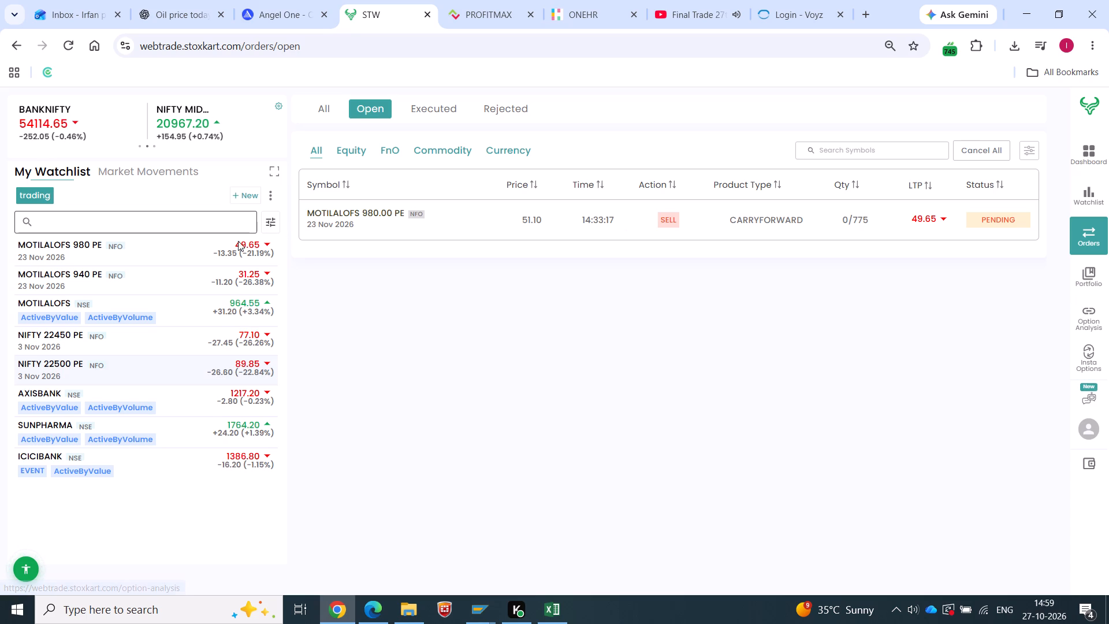
{"action": "left_click", "coordinate": [483, 220]}
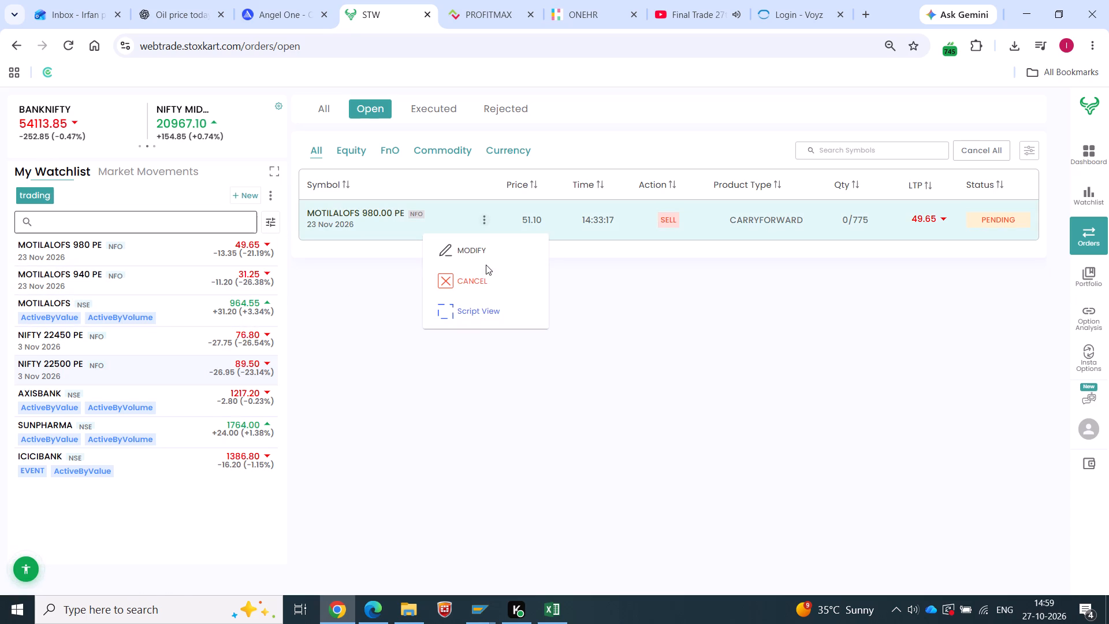
{"action": "left_click", "coordinate": [481, 276]}
{"action": "left_click", "coordinate": [613, 365]}
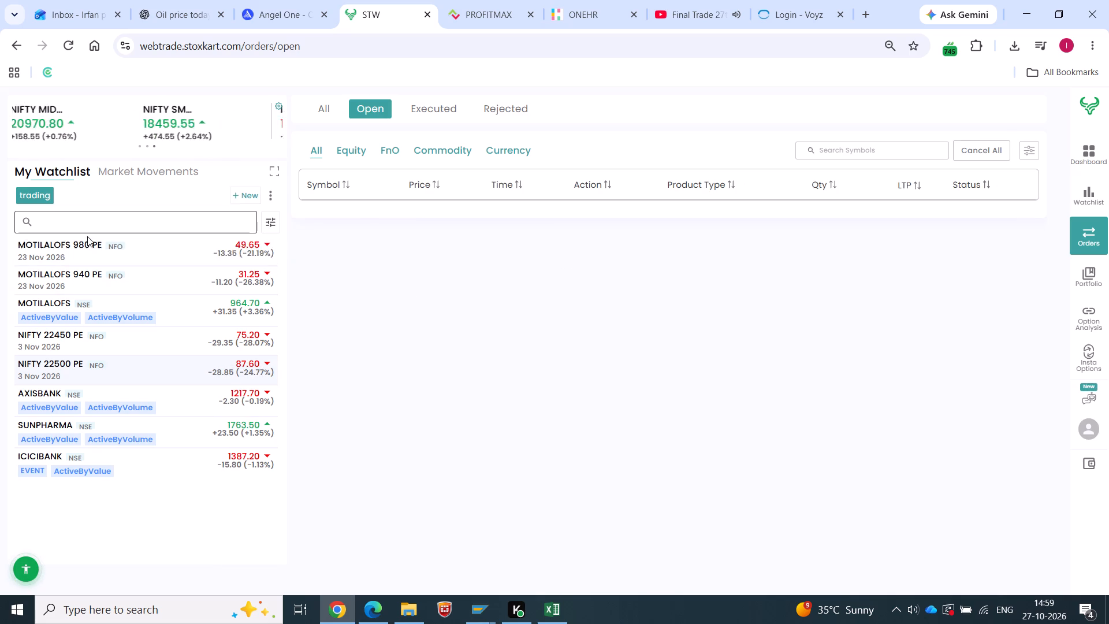
Delete MOTILALOFS 980 PE, MOTILALOFS 940 PE and the MOTILALOFS stock from the trading watchlist.
{"action": "left_click", "coordinate": [266, 250]}
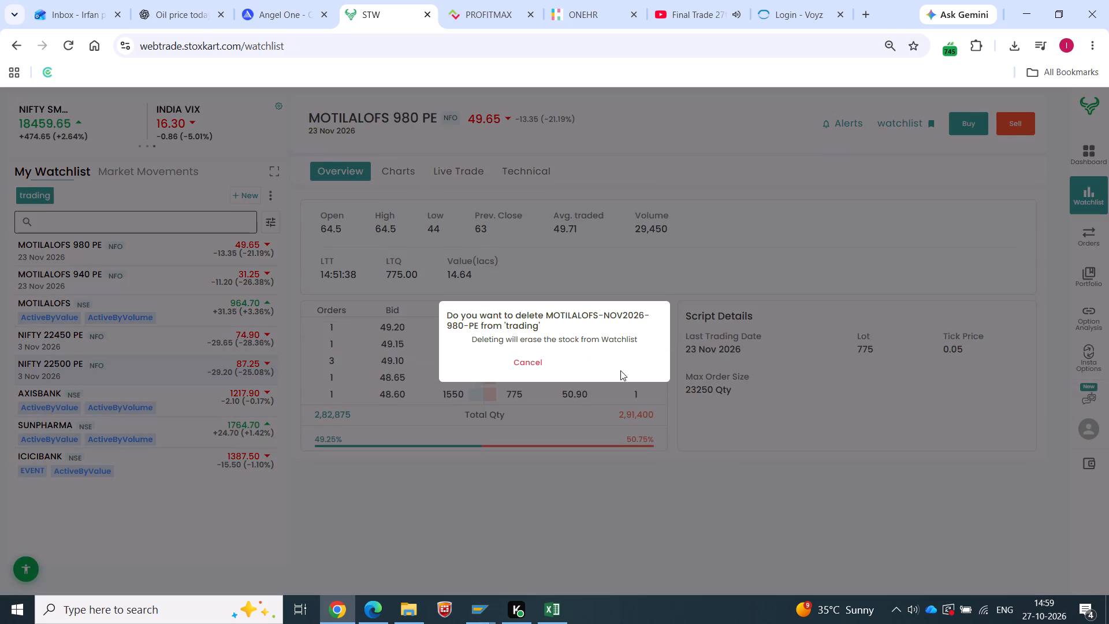
{"action": "left_click", "coordinate": [605, 367]}
{"action": "left_click", "coordinate": [583, 365]}
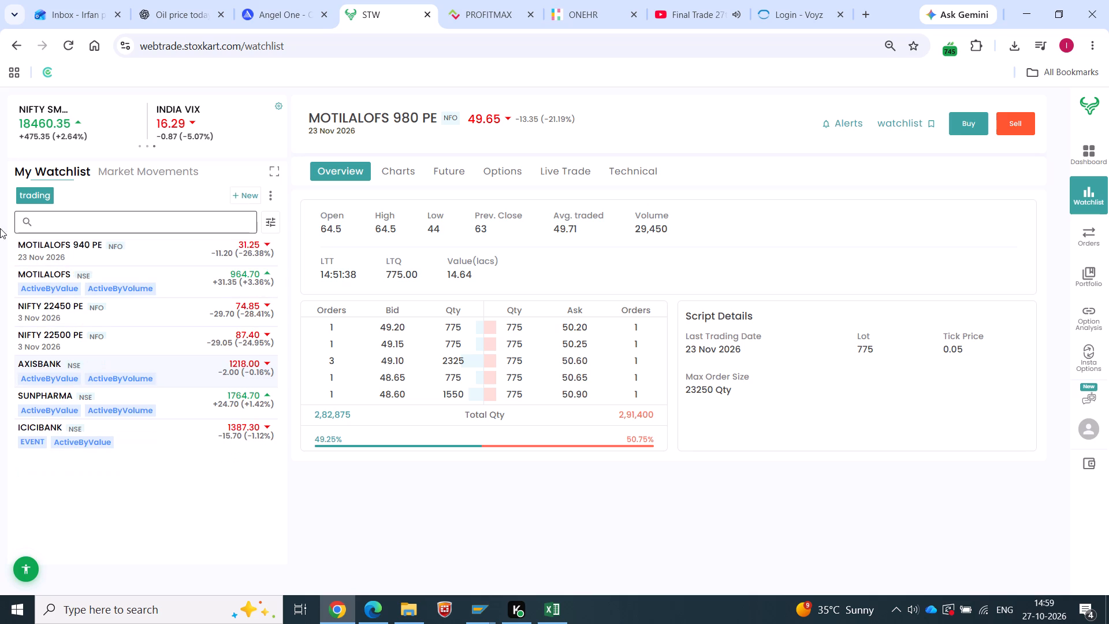
{"action": "left_click", "coordinate": [266, 252]}
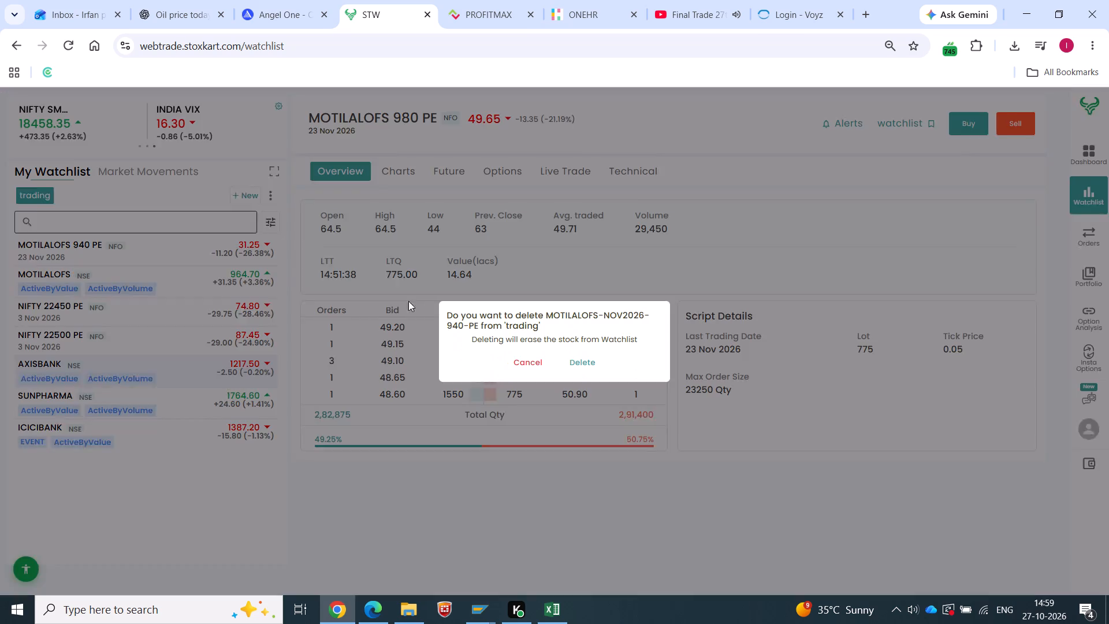
{"action": "left_click", "coordinate": [571, 363]}
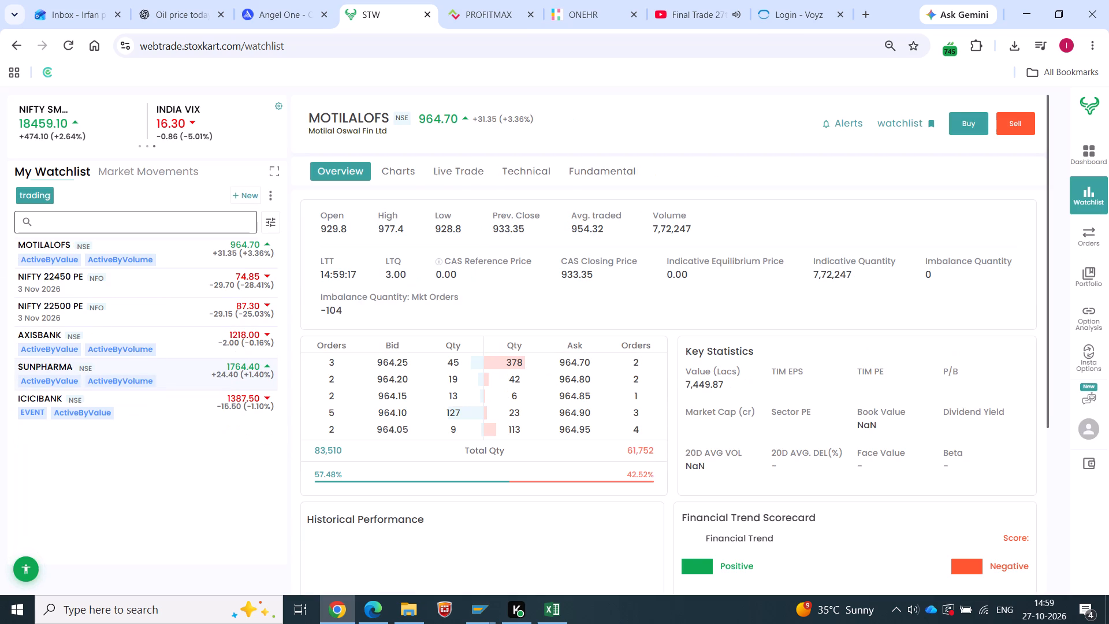
{"action": "left_click", "coordinate": [270, 254]}
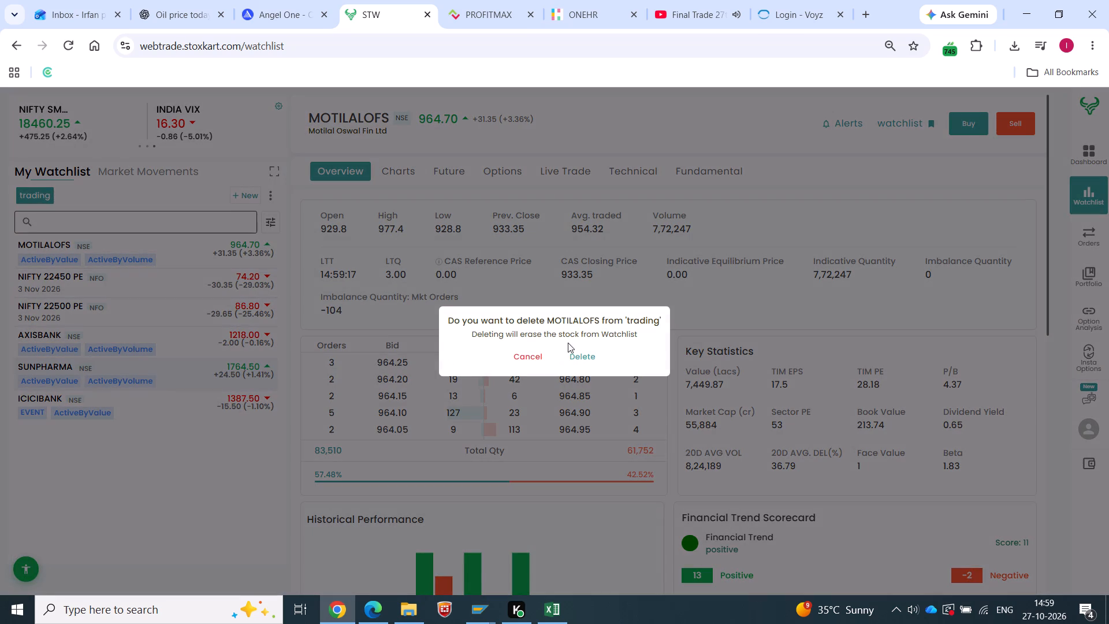
{"action": "left_click", "coordinate": [581, 358]}
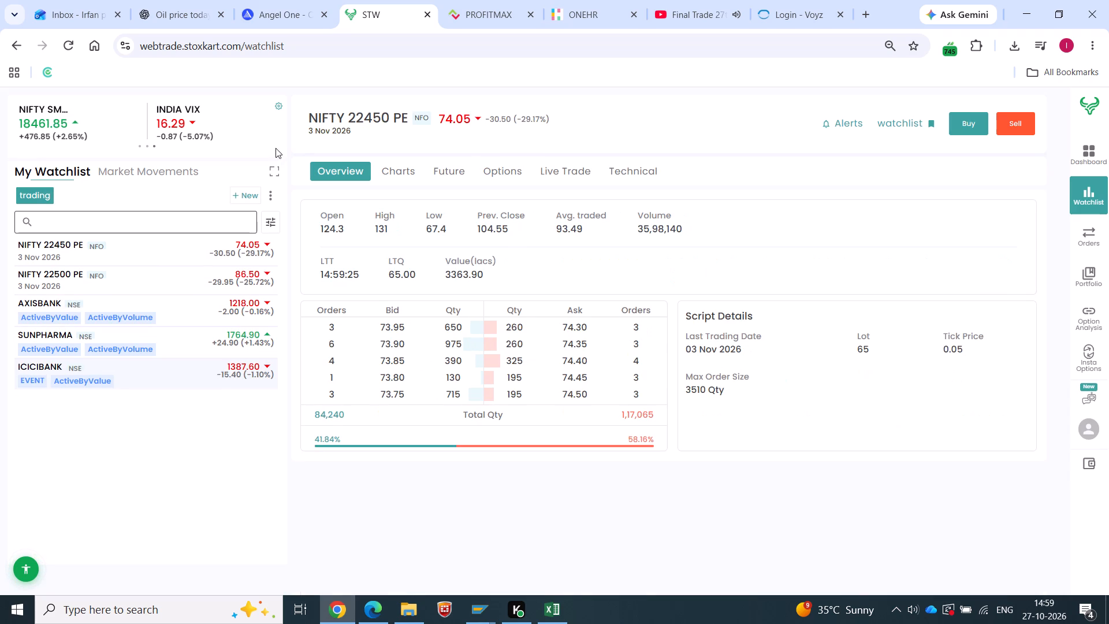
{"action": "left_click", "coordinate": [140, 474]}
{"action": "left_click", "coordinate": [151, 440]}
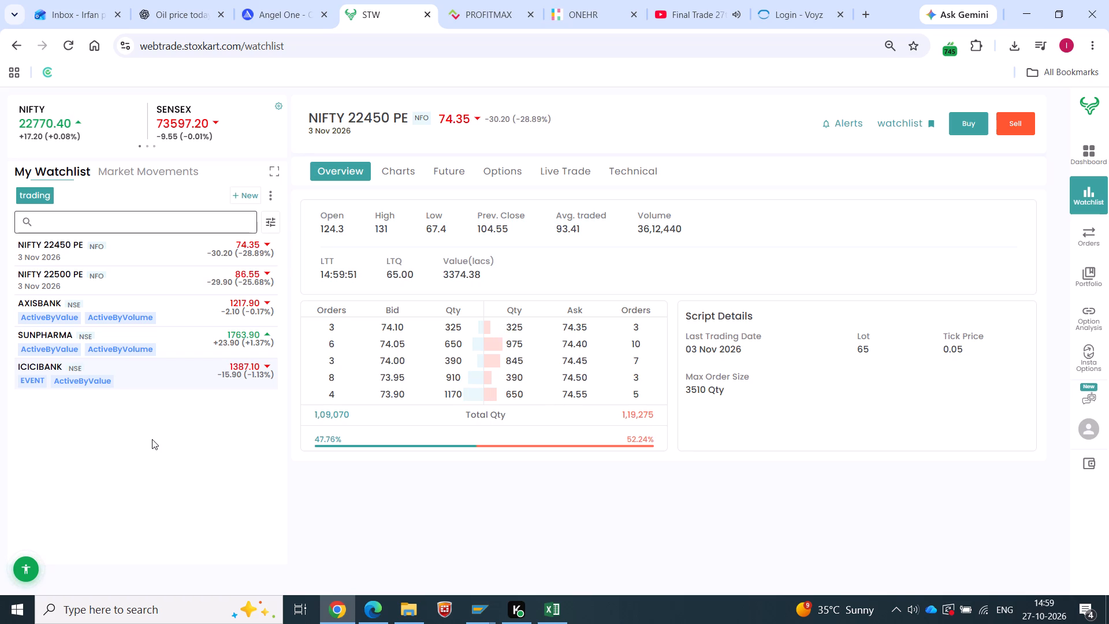
Switch to Angel One and open the market depth of SKYWAYS from the Investment watchlist.
{"action": "left_click", "coordinate": [224, 0]}
{"action": "left_click", "coordinate": [312, 0]}
{"action": "left_click", "coordinate": [192, 317]}
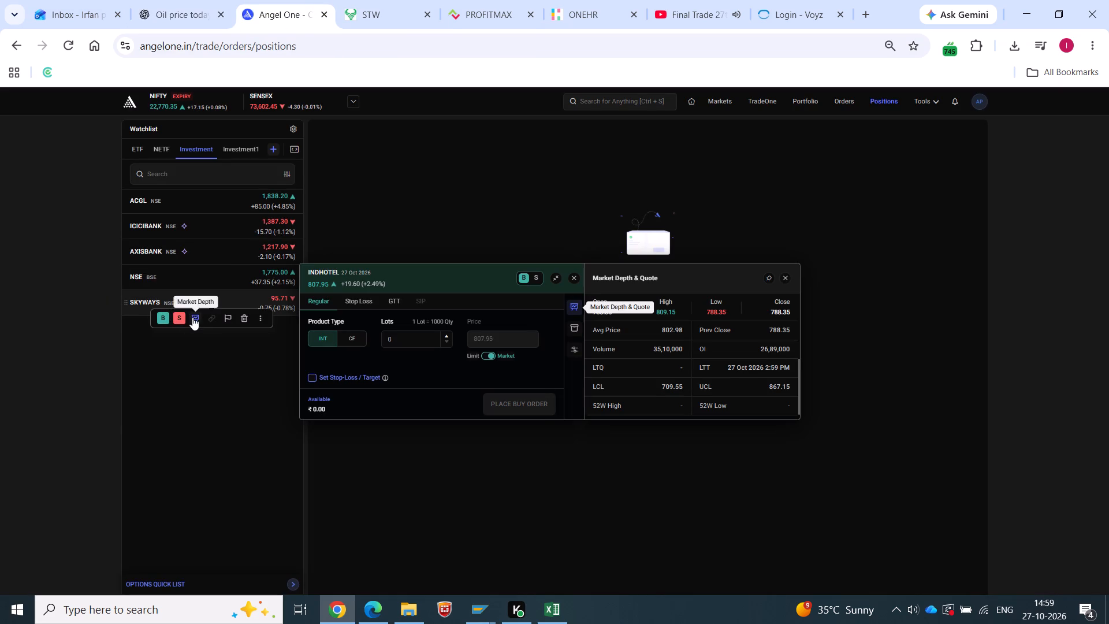
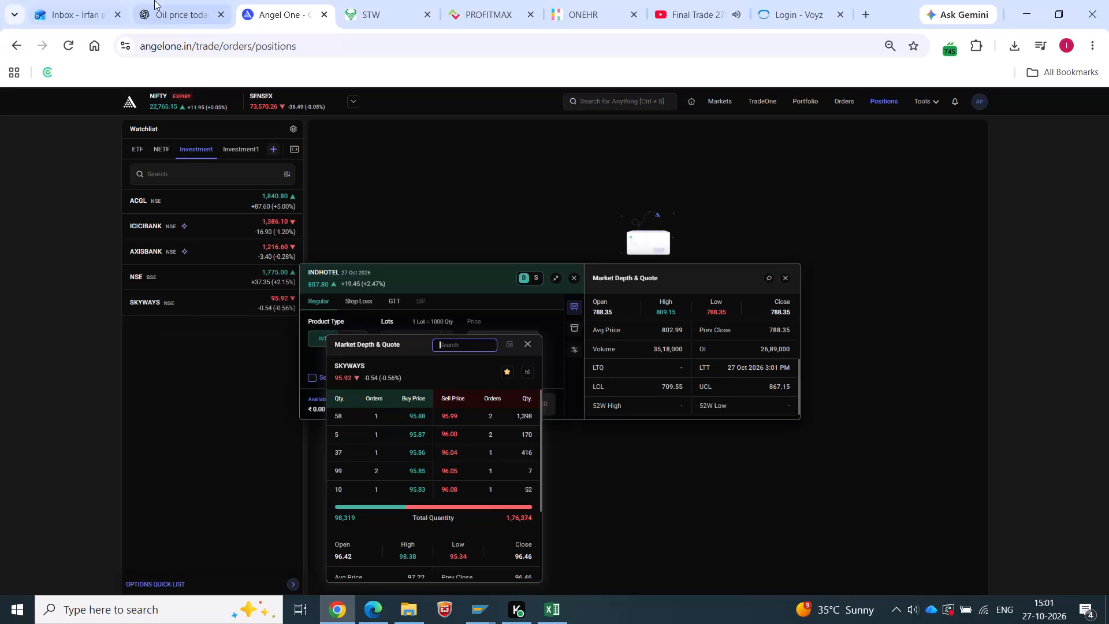
Switch to YouTube and view the Zee Business "Final Trade 27th Oct 2026" market broadcast.
{"action": "left_click", "coordinate": [154, 0]}
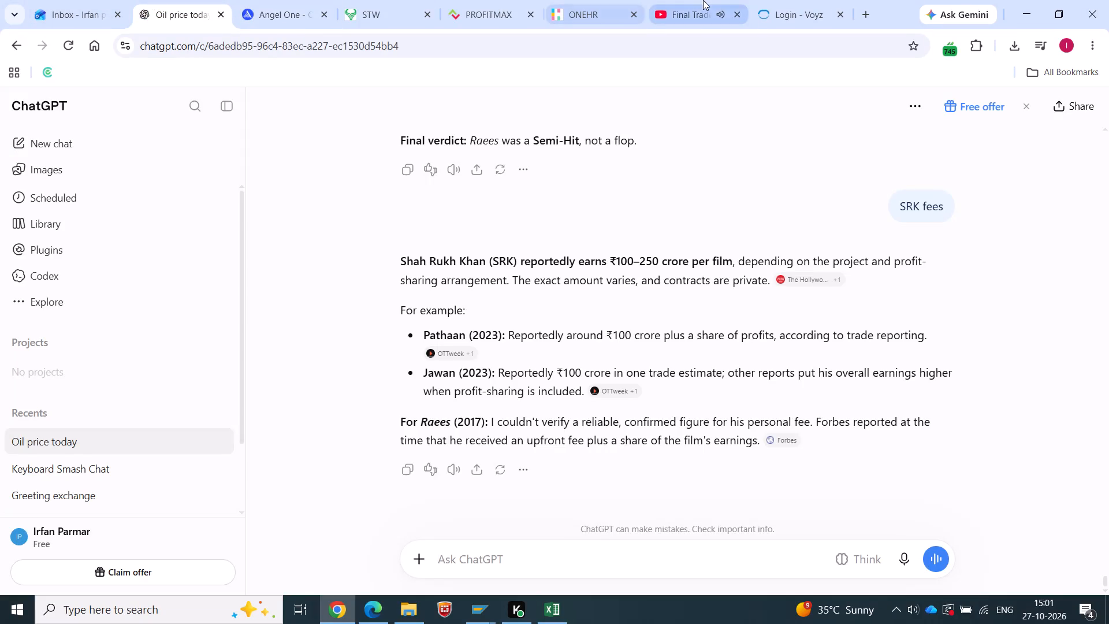
{"action": "left_click", "coordinate": [703, 0]}
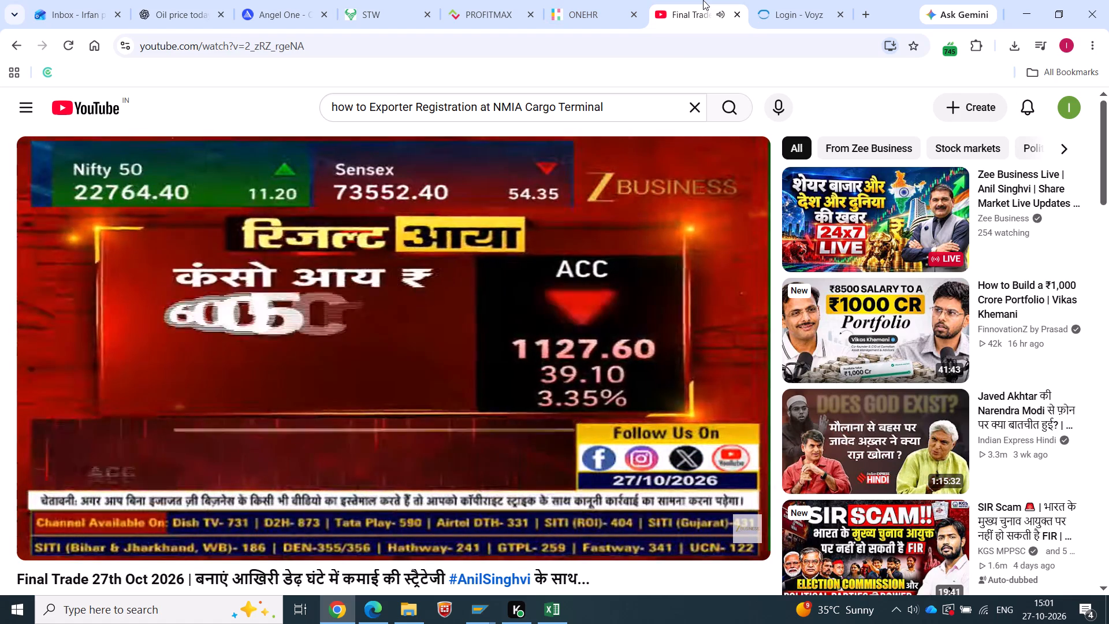
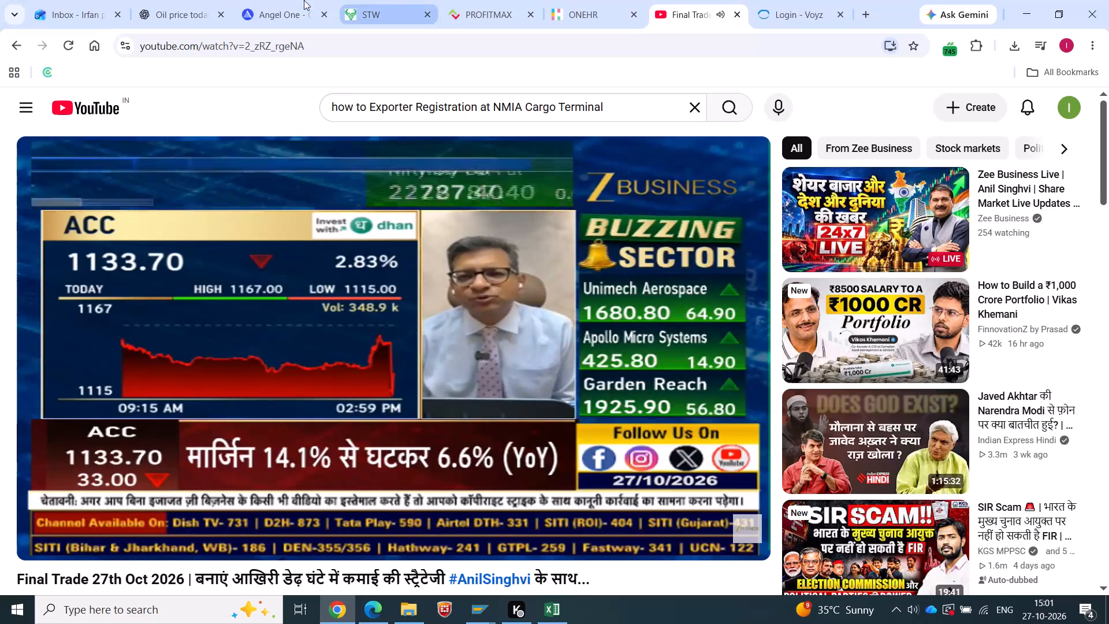
Switch back to Angel One and view the positions page with the open SKYWAYS market depth.
{"action": "left_click", "coordinate": [244, 0]}
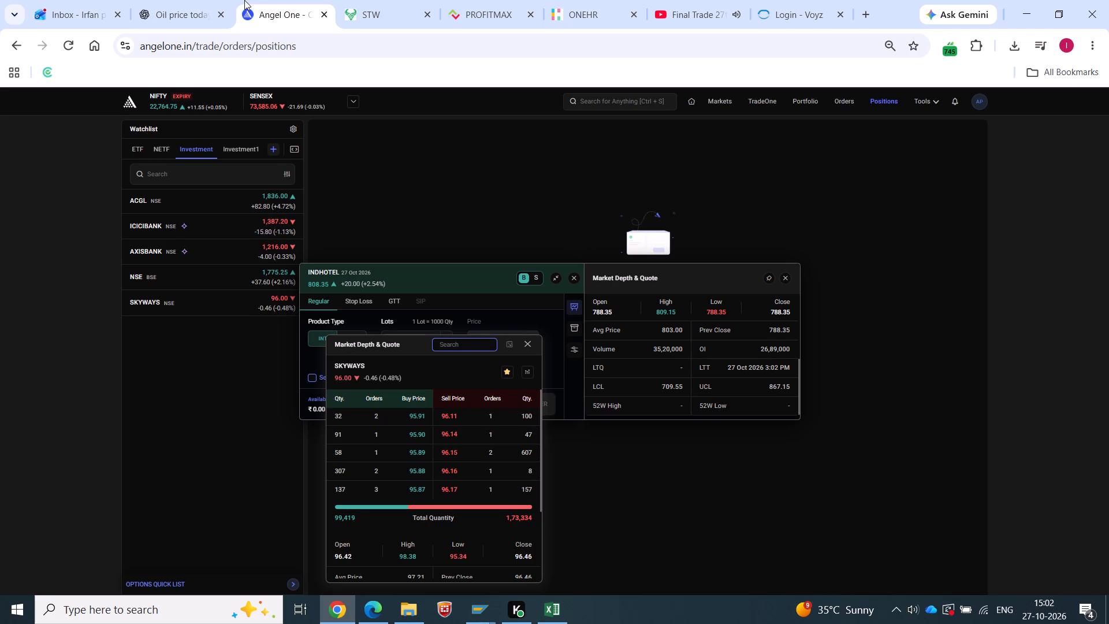
Search Google for "icegate" in a new browser tab, open the icegate.gov.in home page and look over its content.
{"action": "left_click", "coordinate": [871, 15]}
{"action": "type", "text": "icegate"}
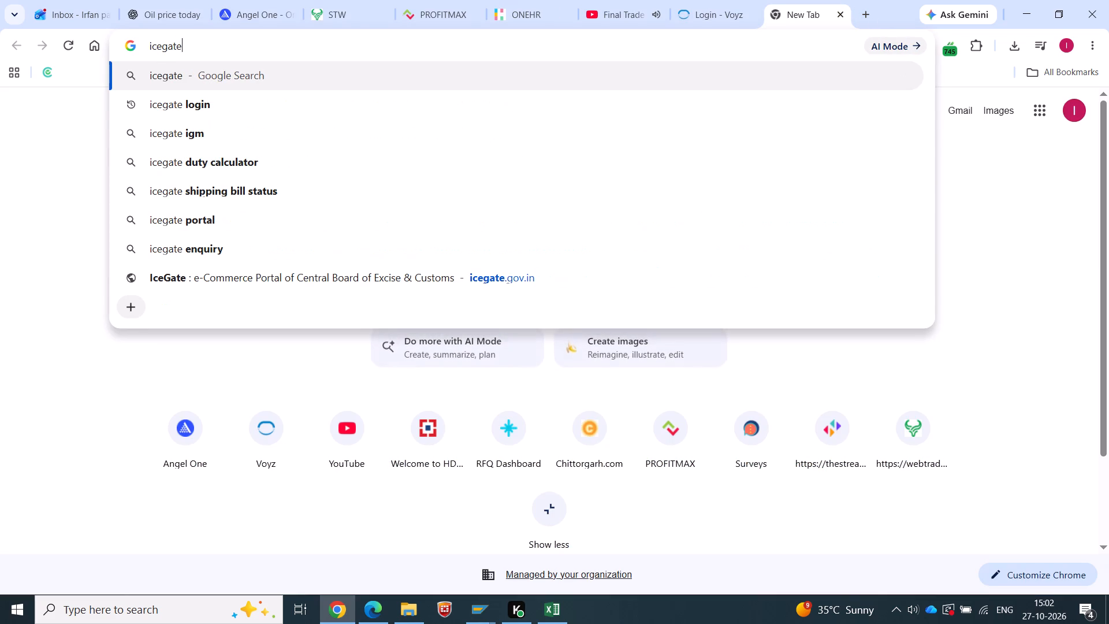
{"action": "key", "text": "Return"}
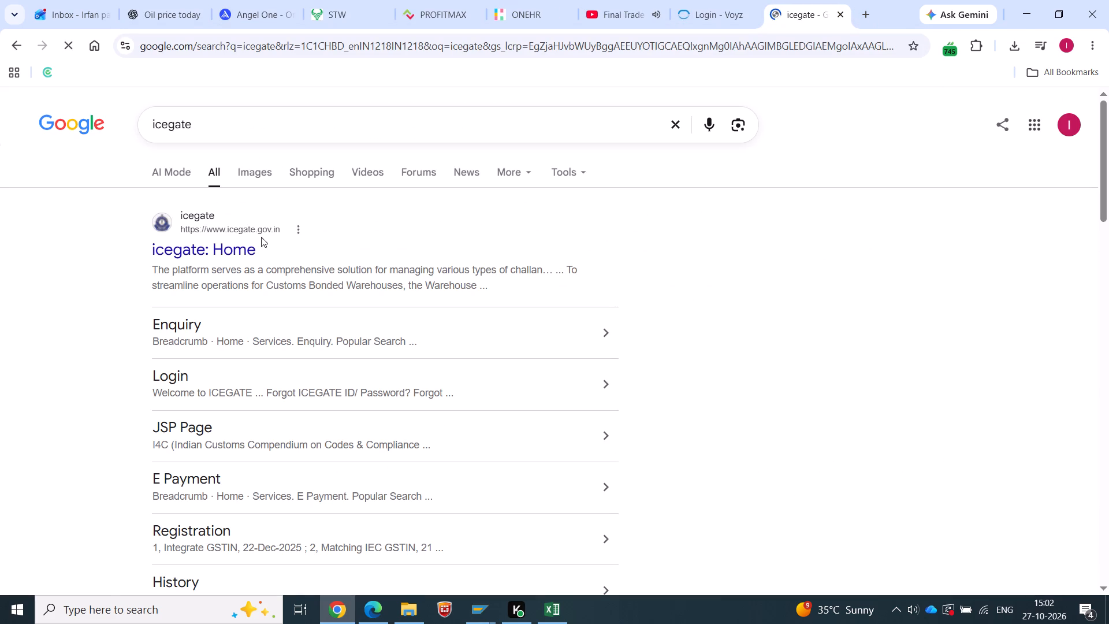
{"action": "left_click", "coordinate": [200, 257]}
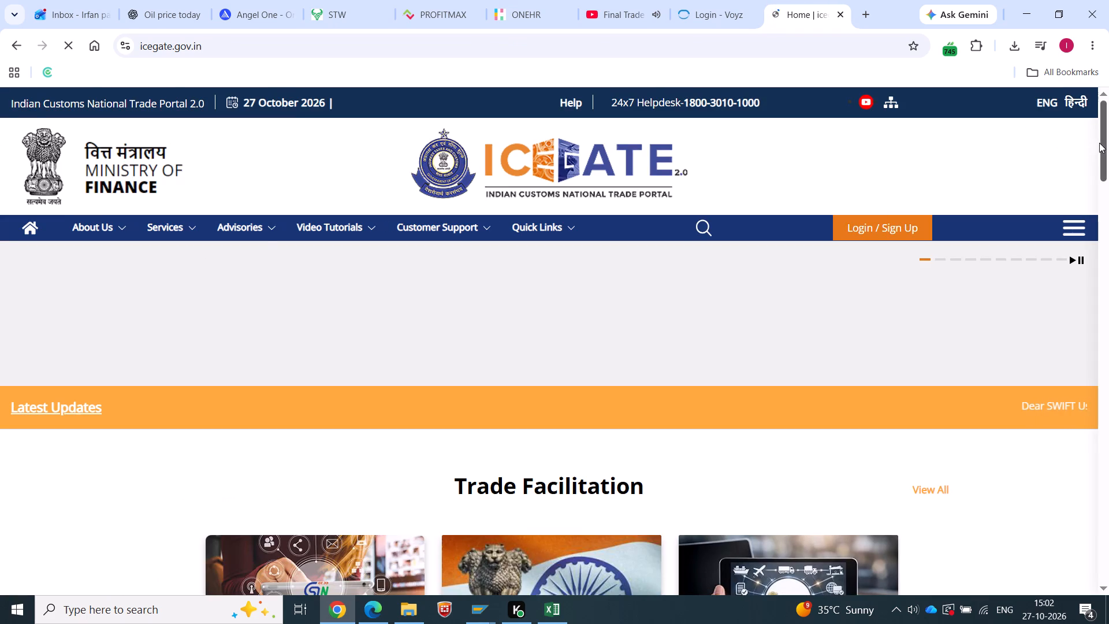
{"action": "left_click_drag", "start_coordinate": [1103, 140], "coordinate": [1106, 157]}
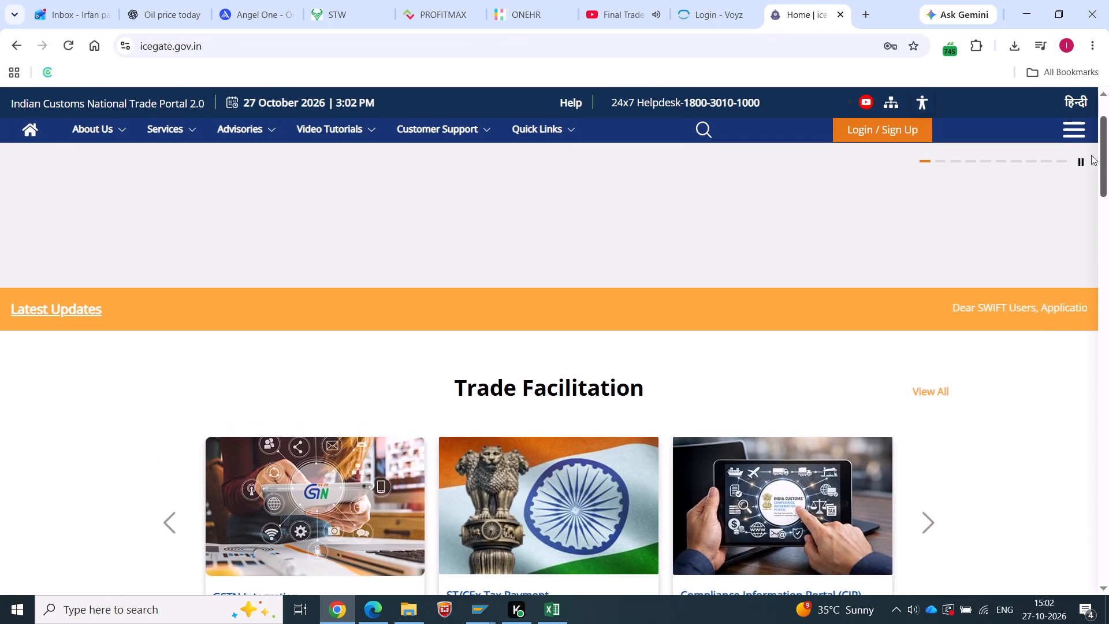
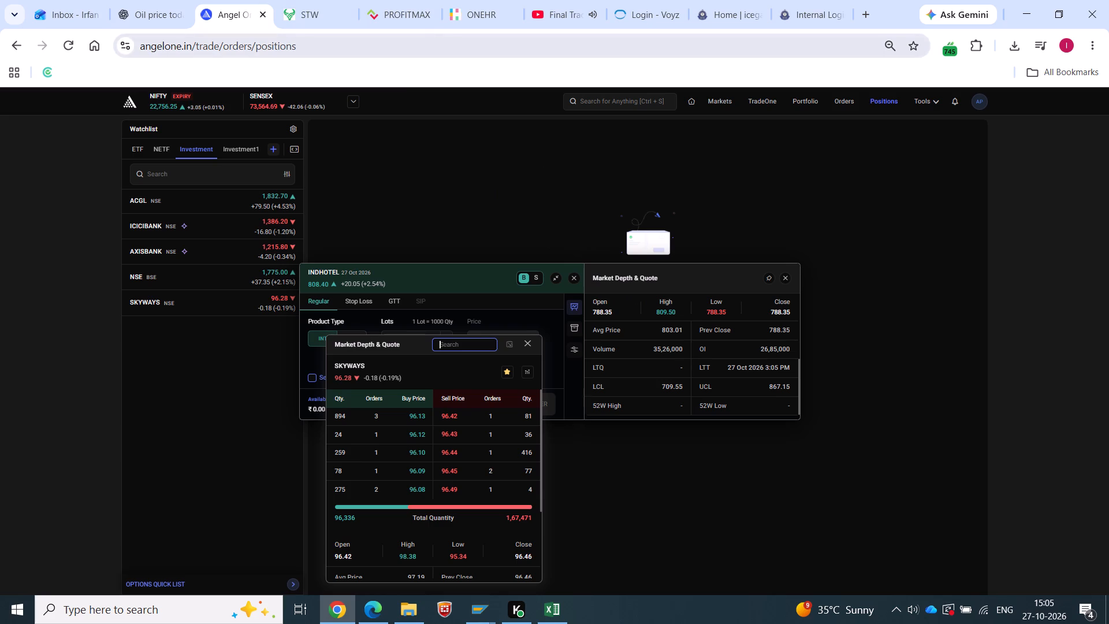
Switch to the Stoxkart portfolio positions and square off AXISBANK 1130 PE with a limit buy of 625 at 4.45.
{"action": "left_click", "coordinate": [299, 10]}
{"action": "left_click", "coordinate": [1094, 276]}
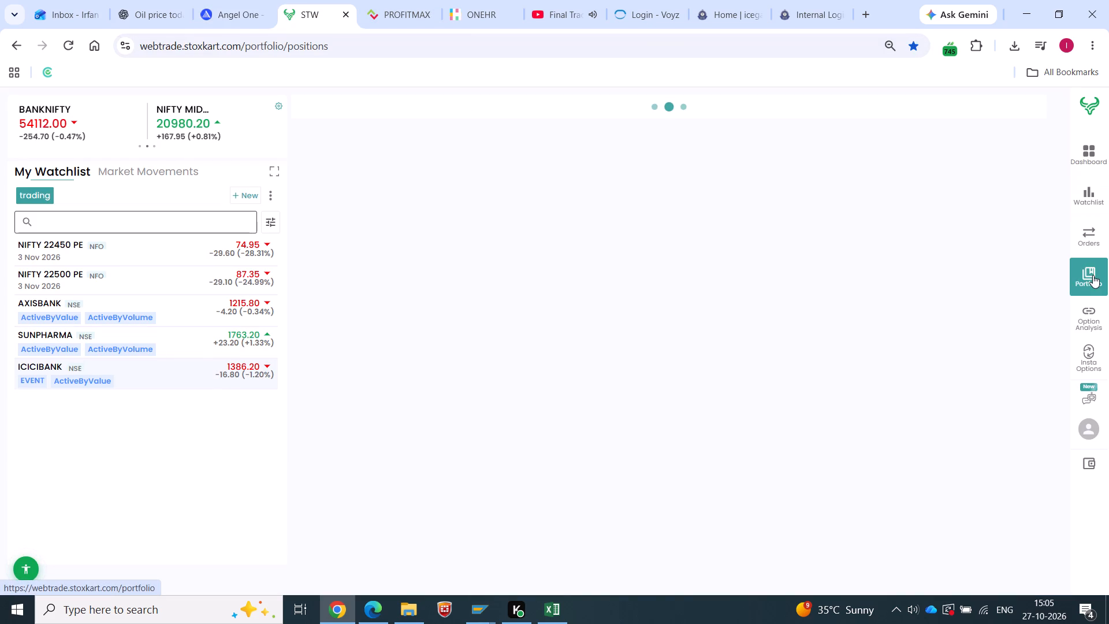
{"action": "scroll", "coordinate": [786, 378], "scroll_direction": "up", "scroll_amount": 10}
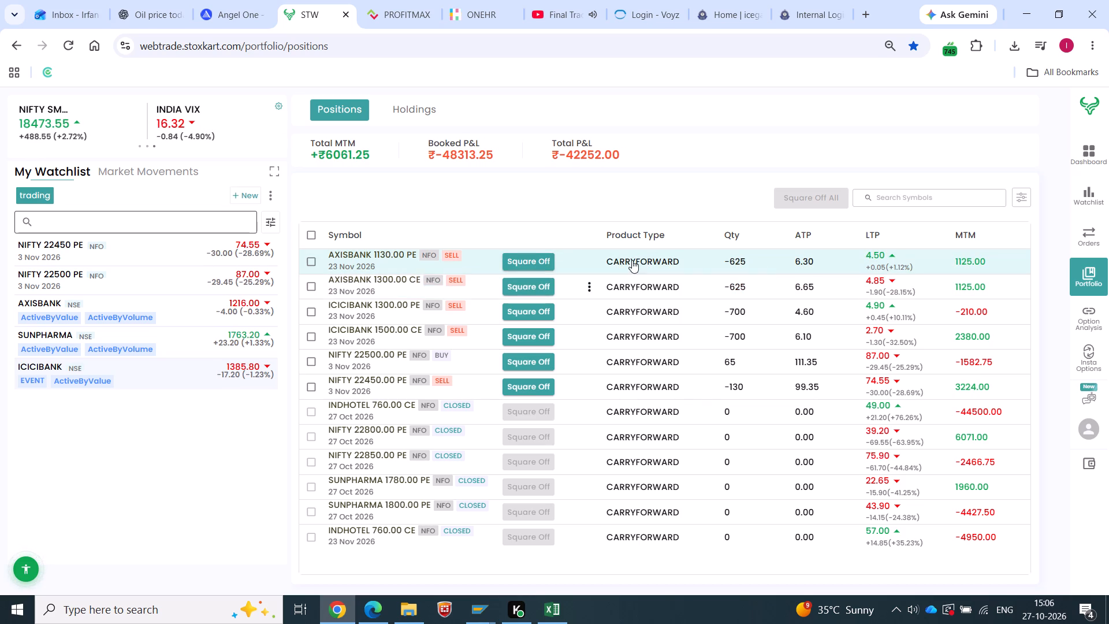
{"action": "left_click", "coordinate": [535, 259]}
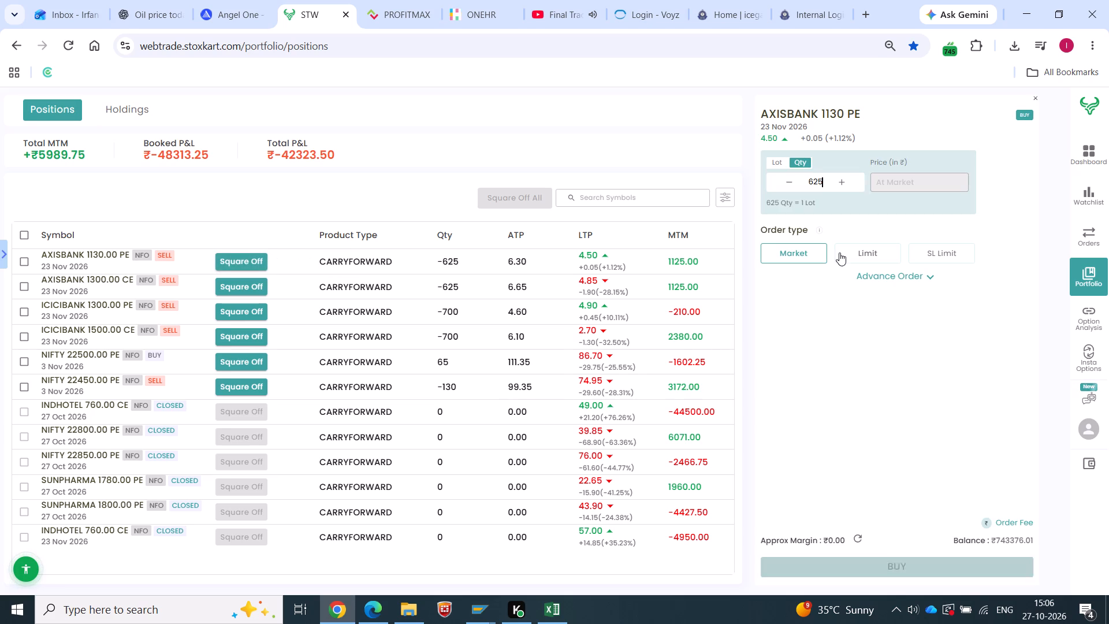
{"action": "left_click", "coordinate": [862, 254]}
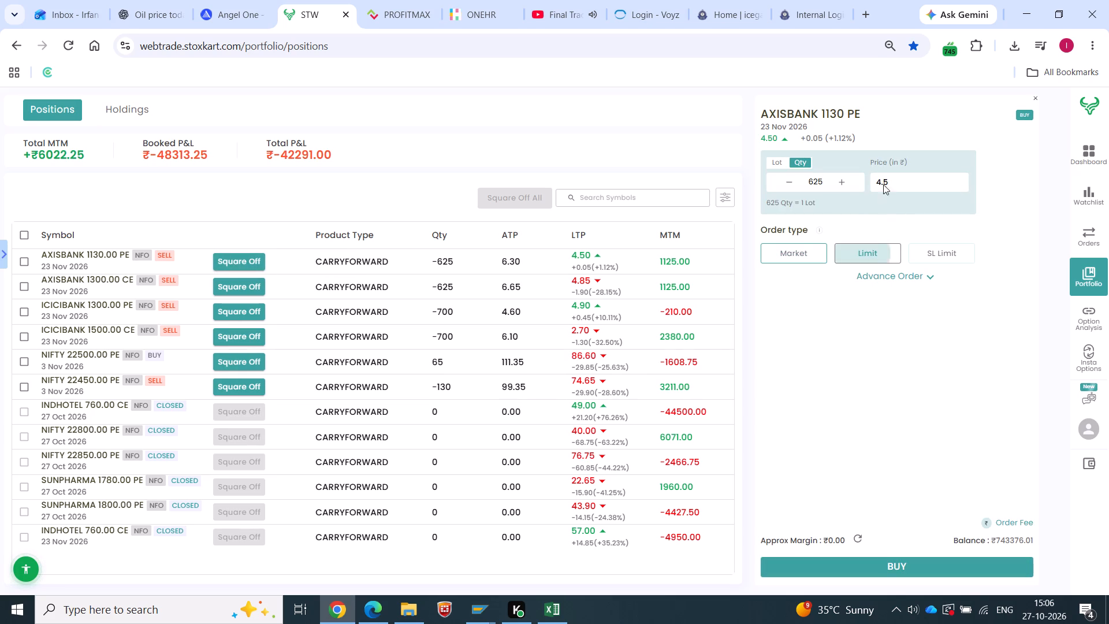
{"action": "left_click_drag", "start_coordinate": [884, 180], "coordinate": [947, 187]}
{"action": "type", "text": "45"}
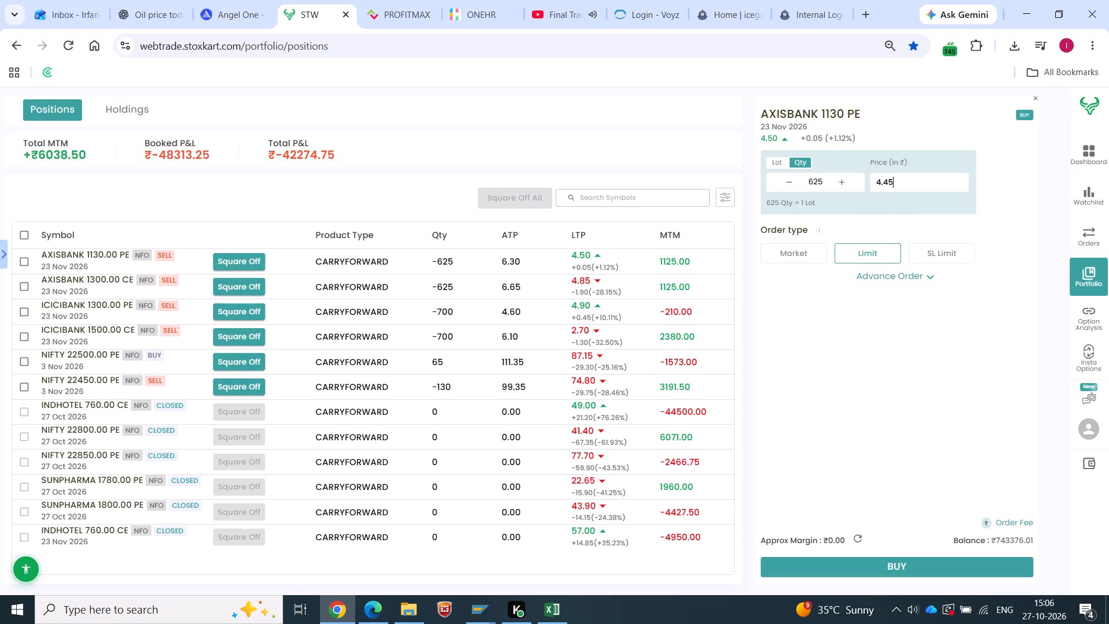
{"action": "left_click", "coordinate": [918, 567]}
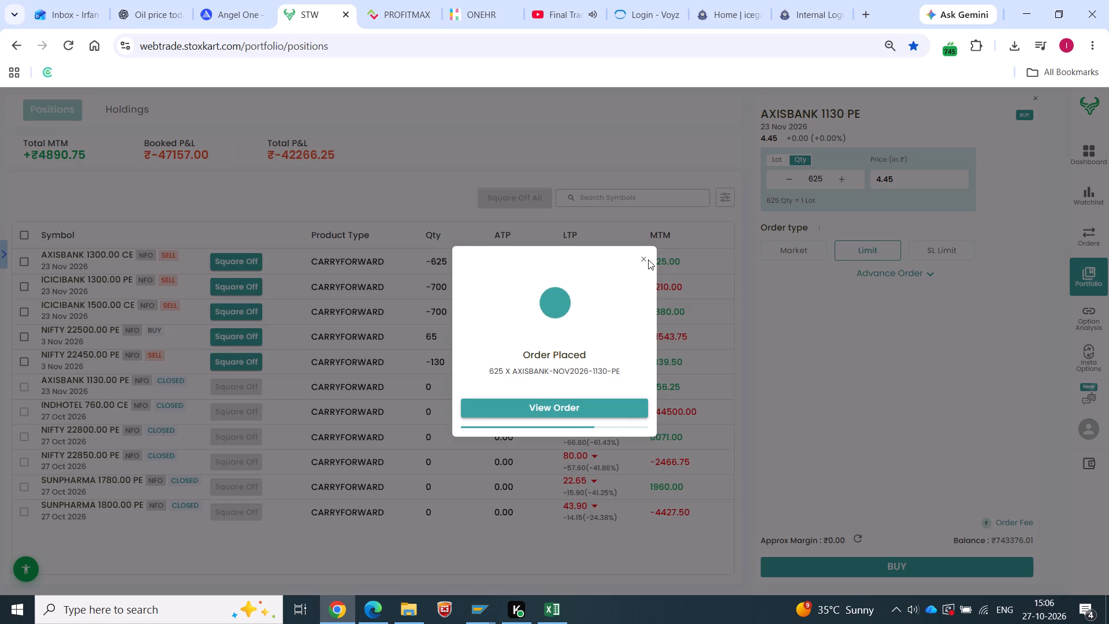
{"action": "left_click", "coordinate": [643, 258]}
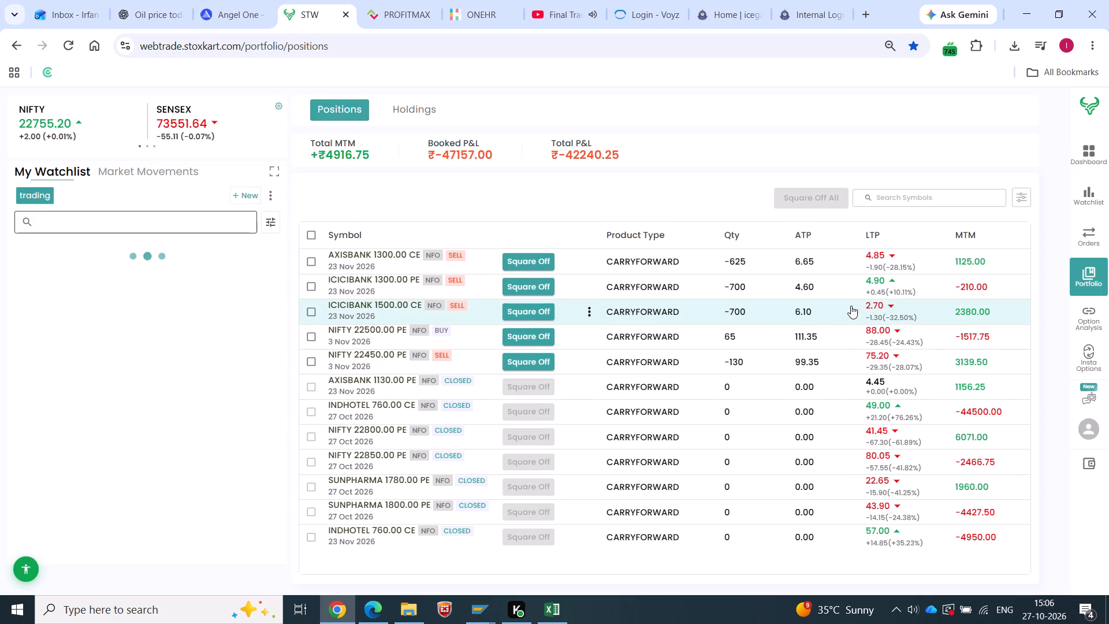
Square off the AXISBANK 1300 CE position with a limit buy of 625 at 4.80 and view it in the order book.
{"action": "scroll", "coordinate": [504, 306], "scroll_direction": "up", "scroll_amount": 3}
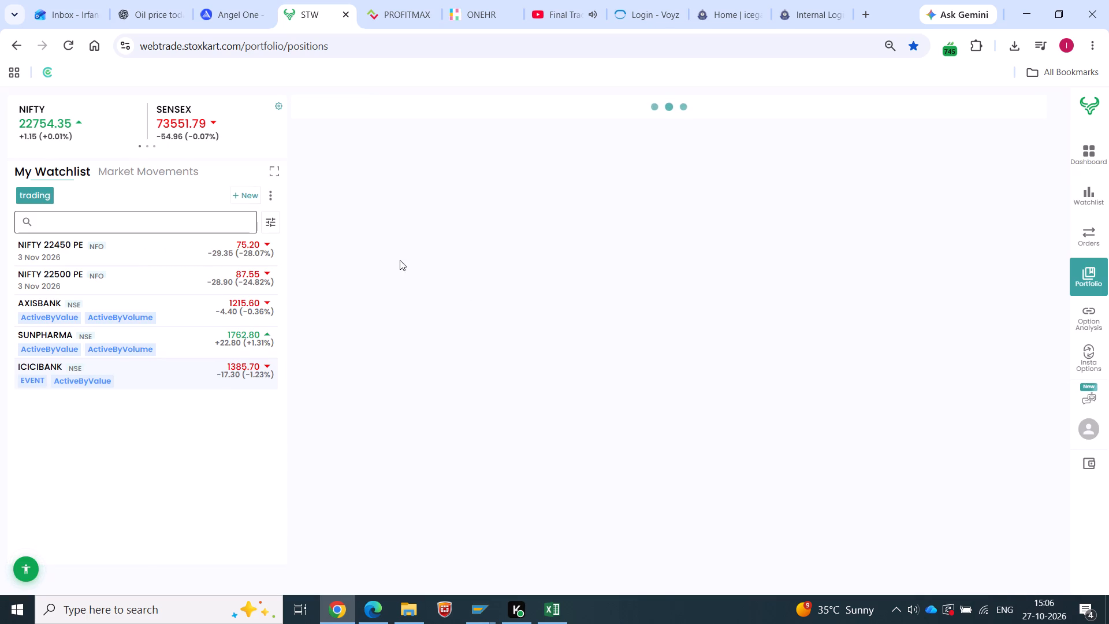
{"action": "scroll", "coordinate": [405, 266], "scroll_direction": "up", "scroll_amount": 4}
{"action": "left_click", "coordinate": [520, 259]}
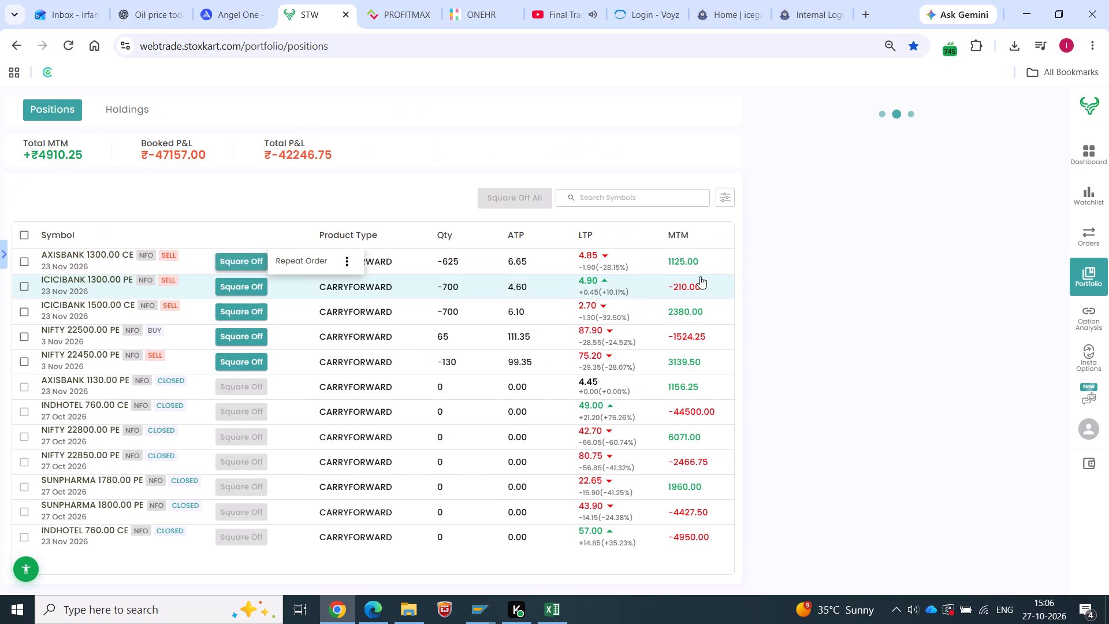
{"action": "left_click", "coordinate": [859, 255]}
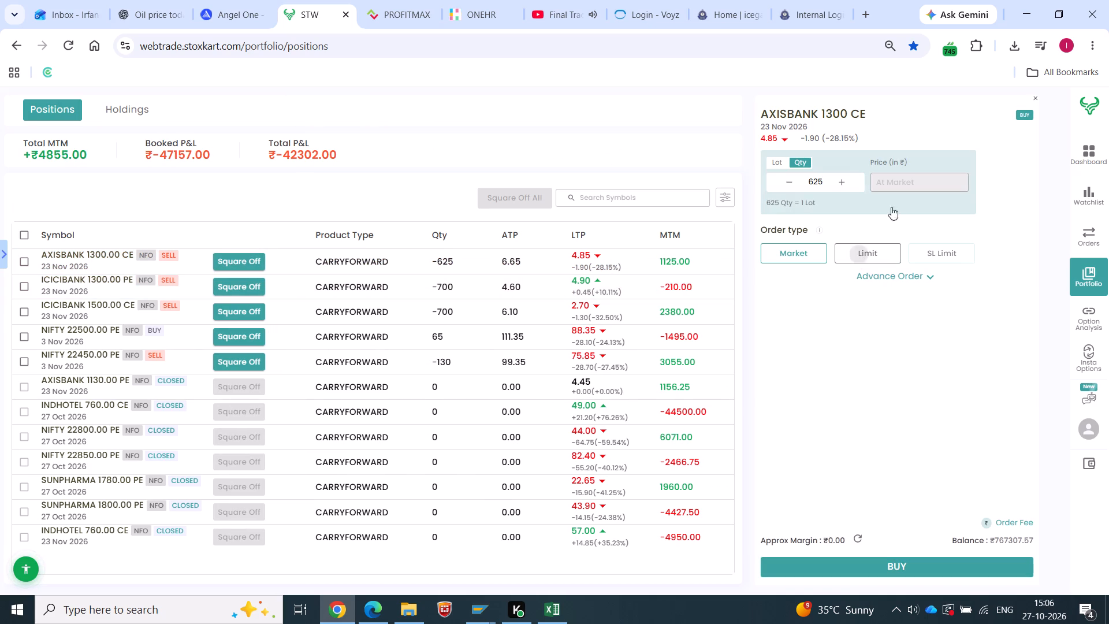
{"action": "left_click_drag", "start_coordinate": [888, 180], "coordinate": [930, 181]}
{"action": "key", "text": "0"}
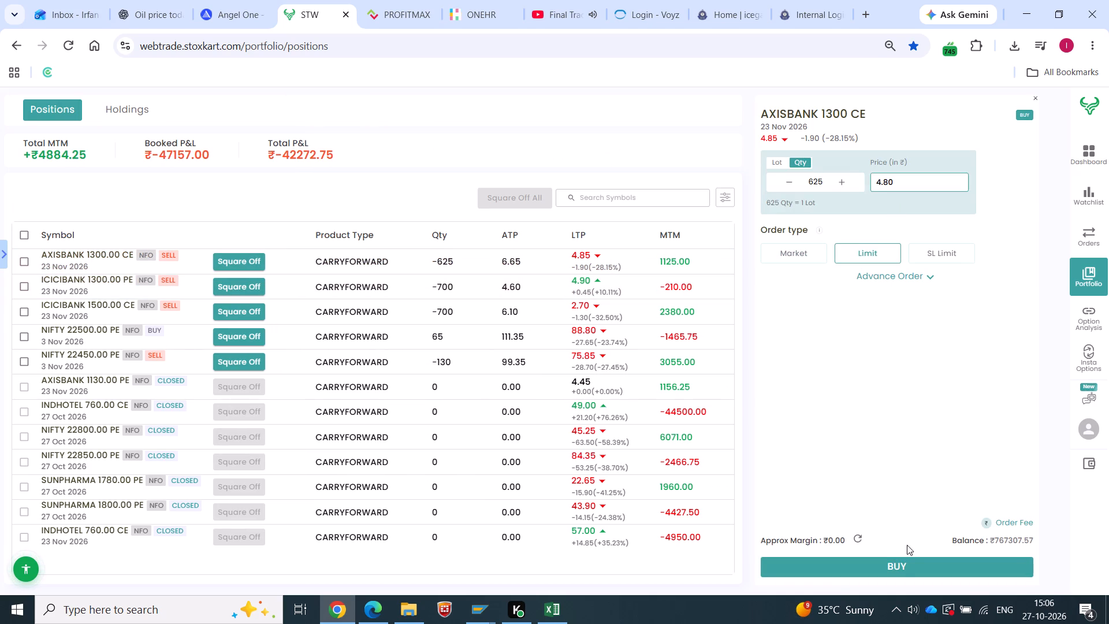
{"action": "left_click", "coordinate": [903, 562]}
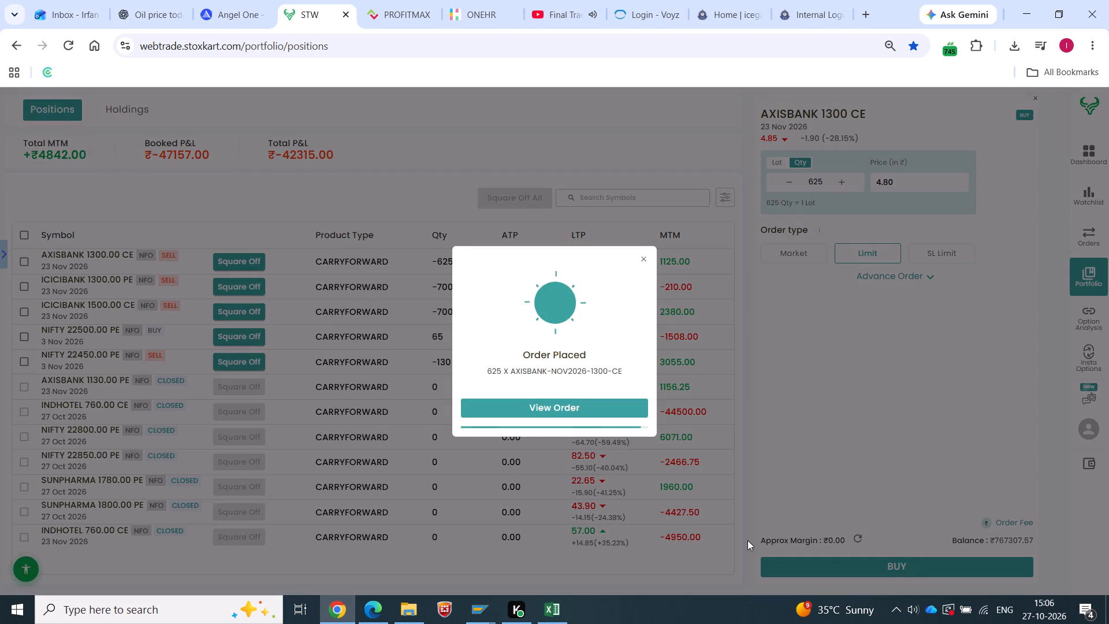
{"action": "left_click", "coordinate": [545, 408]}
{"action": "scroll", "coordinate": [742, 332], "scroll_direction": "up", "scroll_amount": 2}
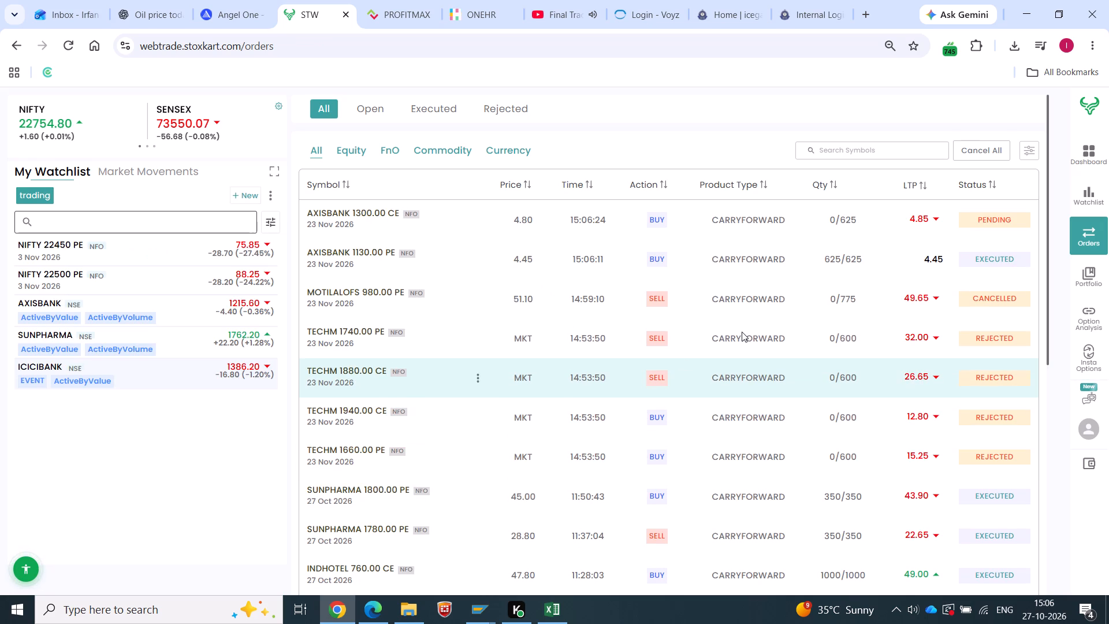
{"action": "scroll", "coordinate": [742, 332], "scroll_direction": "up", "scroll_amount": 2}
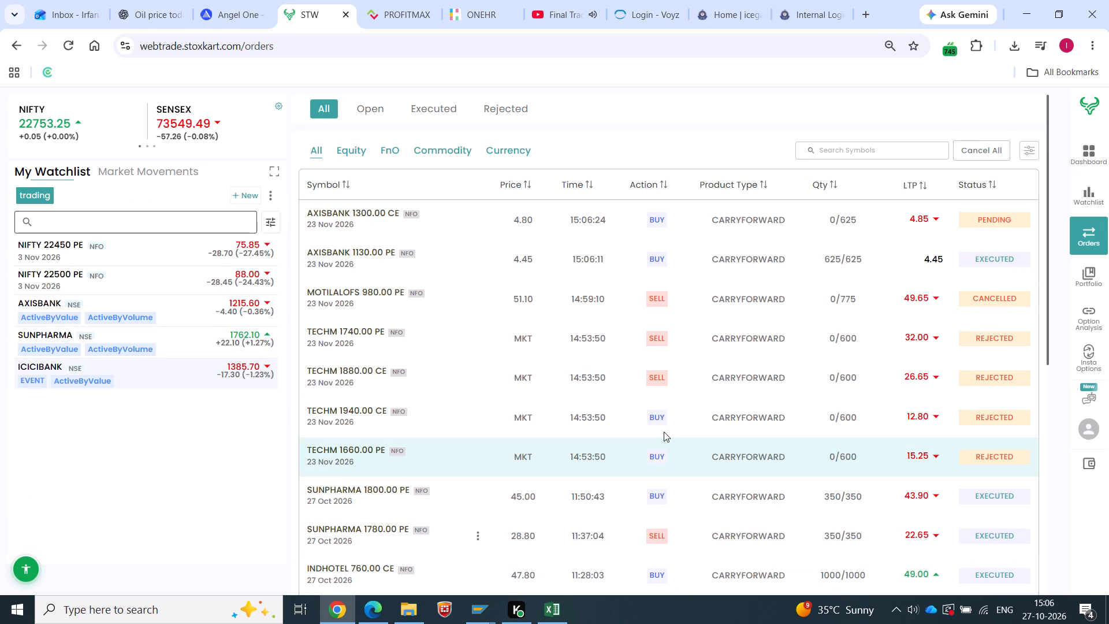
Modify the pending AXISBANK 1300 CE buy order to a limit price of 4.85 and submit it.
{"action": "left_click", "coordinate": [476, 223]}
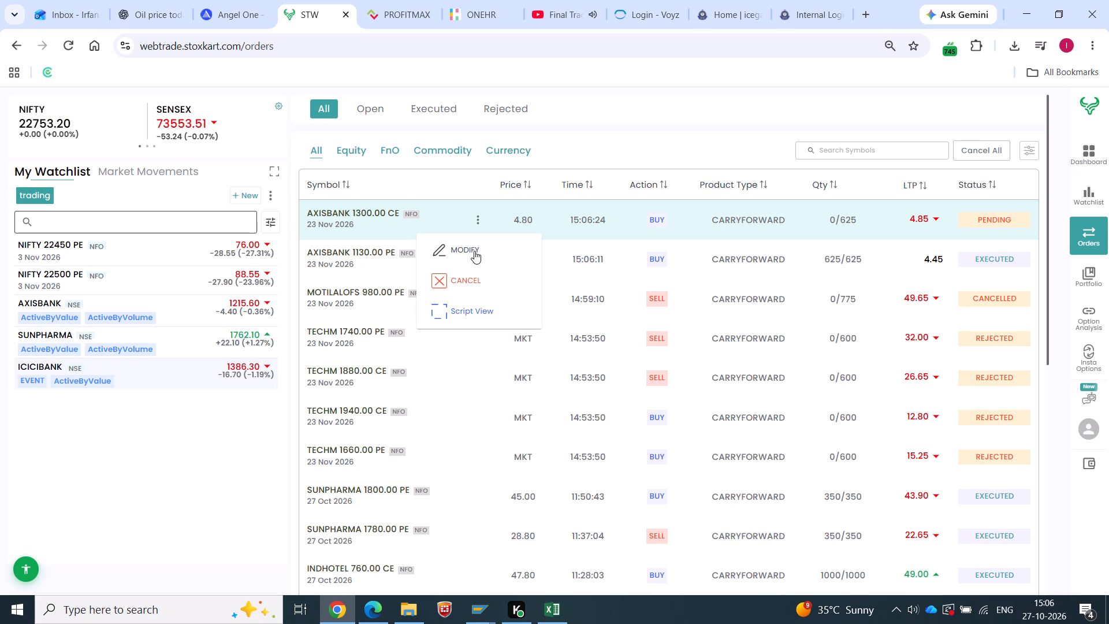
{"action": "left_click", "coordinate": [474, 251]}
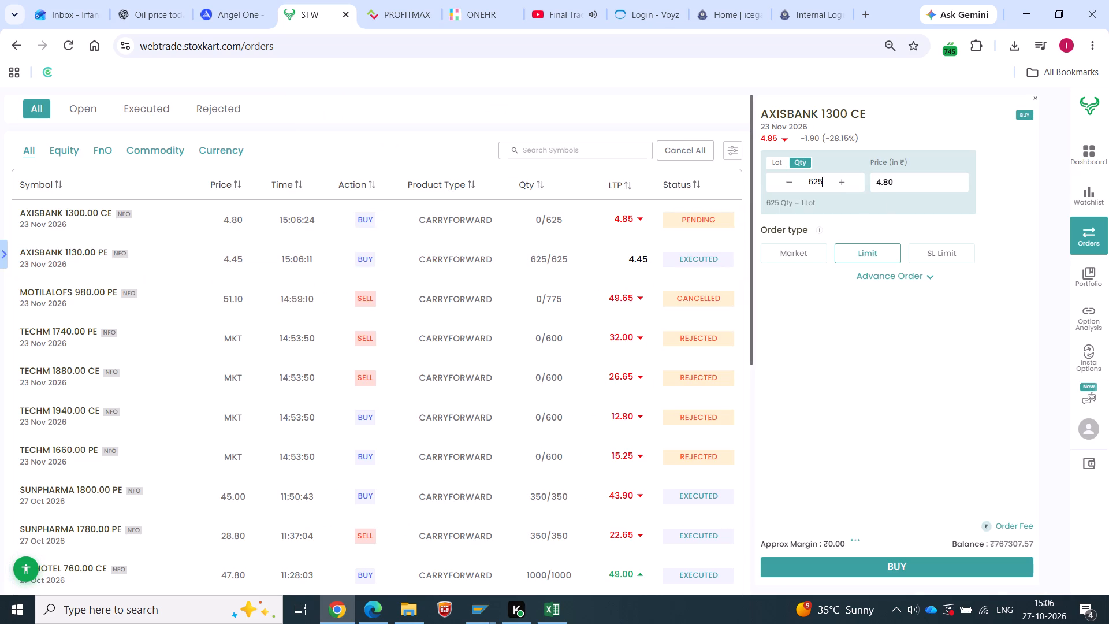
{"action": "left_click", "coordinate": [888, 183]}
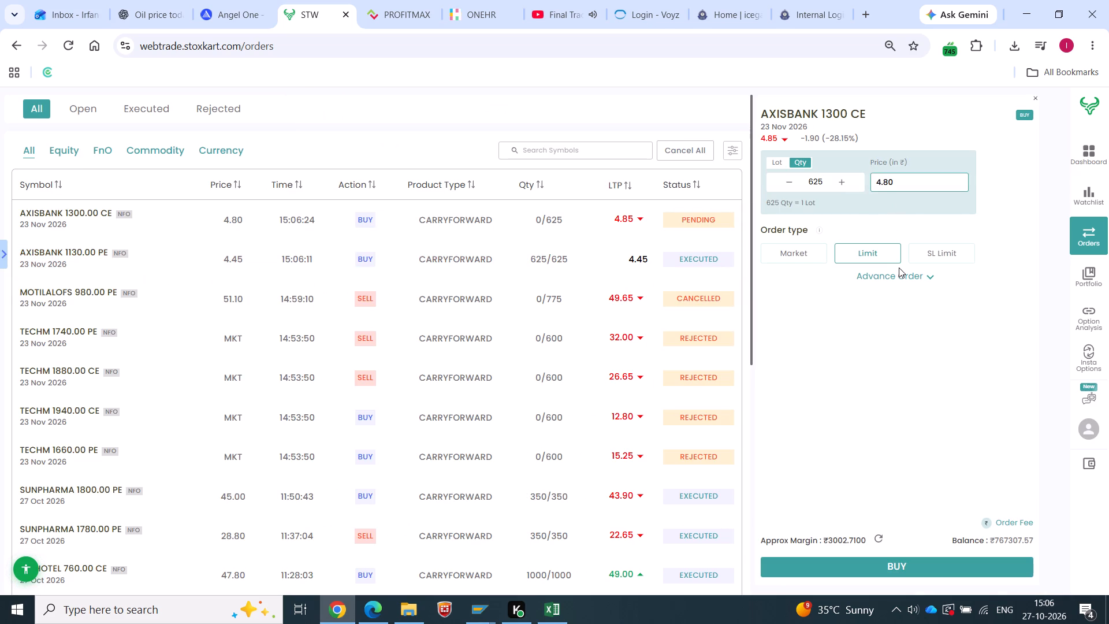
{"action": "left_click_drag", "start_coordinate": [887, 181], "coordinate": [927, 188]}
{"action": "key", "text": "5"}
{"action": "left_click", "coordinate": [873, 556]}
{"action": "left_click", "coordinate": [881, 571]}
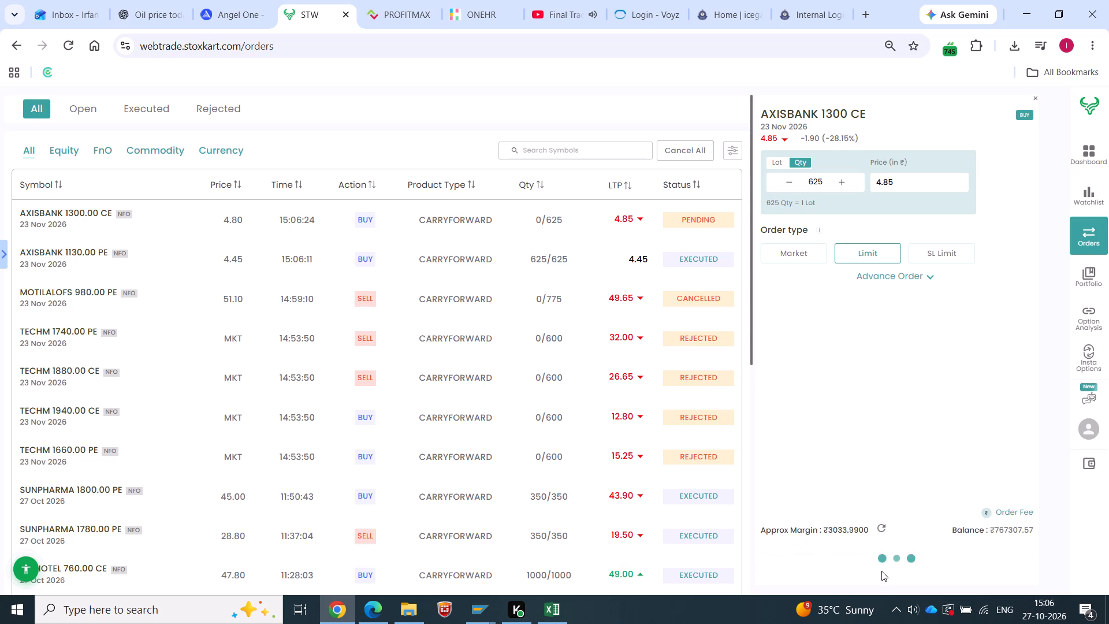
{"action": "left_click", "coordinate": [561, 402]}
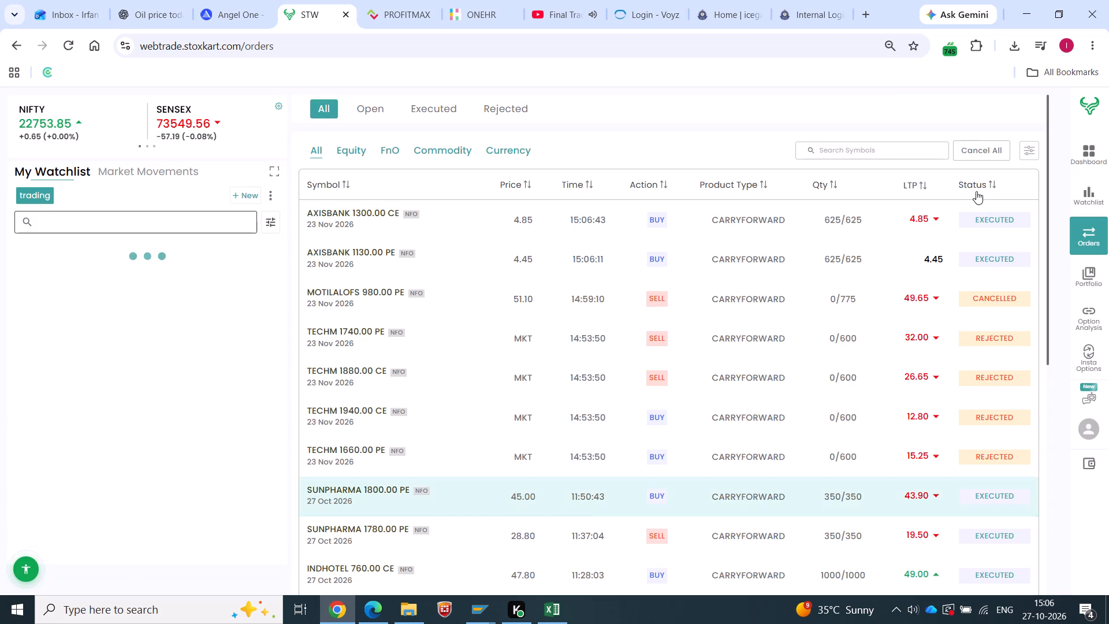
Return to the portfolio positions and review the remaining open positions and the booked P&L.
{"action": "left_click", "coordinate": [1084, 277]}
{"action": "scroll", "coordinate": [635, 384], "scroll_direction": "down", "scroll_amount": 8}
{"action": "scroll", "coordinate": [628, 337], "scroll_direction": "up", "scroll_amount": 7}
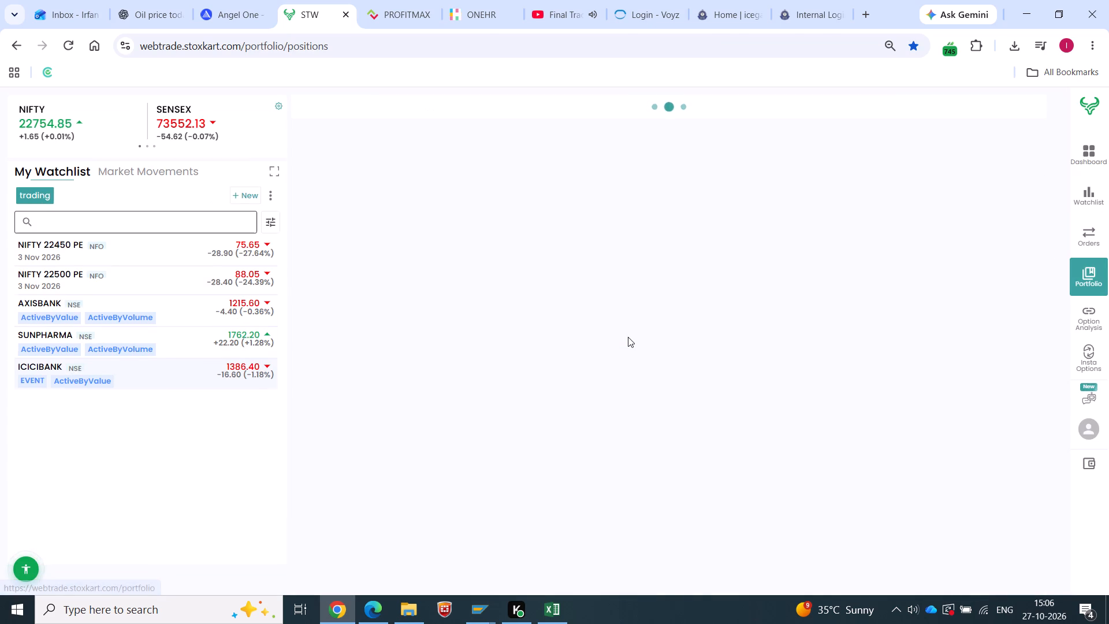
{"action": "scroll", "coordinate": [628, 337], "scroll_direction": "up", "scroll_amount": 2}
{"action": "scroll", "coordinate": [628, 337], "scroll_direction": "down", "scroll_amount": 1}
{"action": "scroll", "coordinate": [628, 337], "scroll_direction": "up", "scroll_amount": 16}
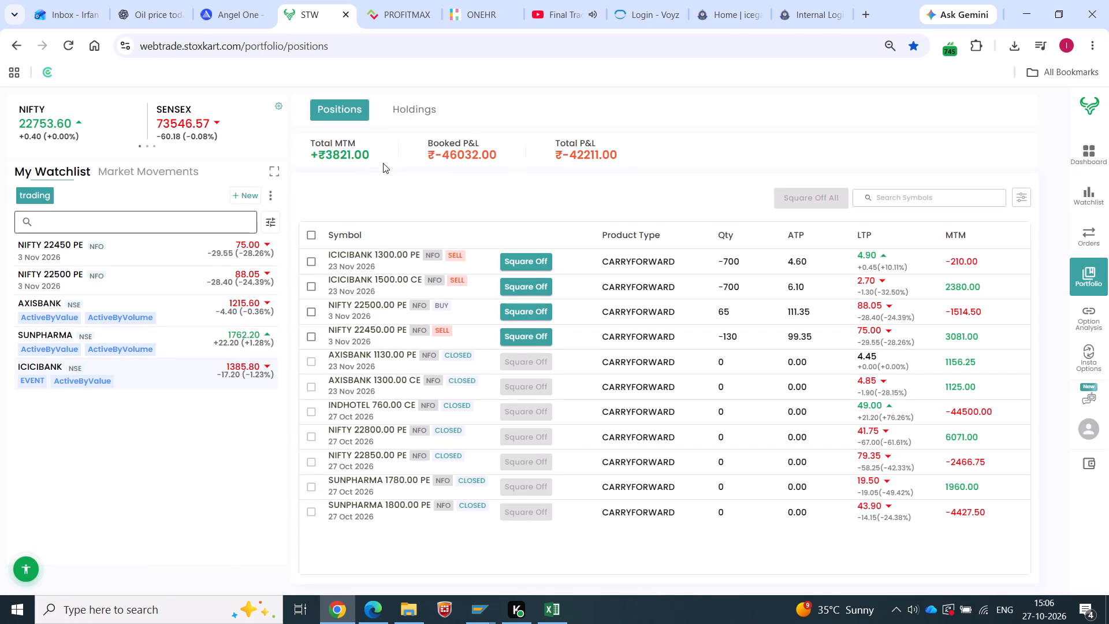
{"action": "left_click_drag", "start_coordinate": [436, 159], "coordinate": [523, 159]}
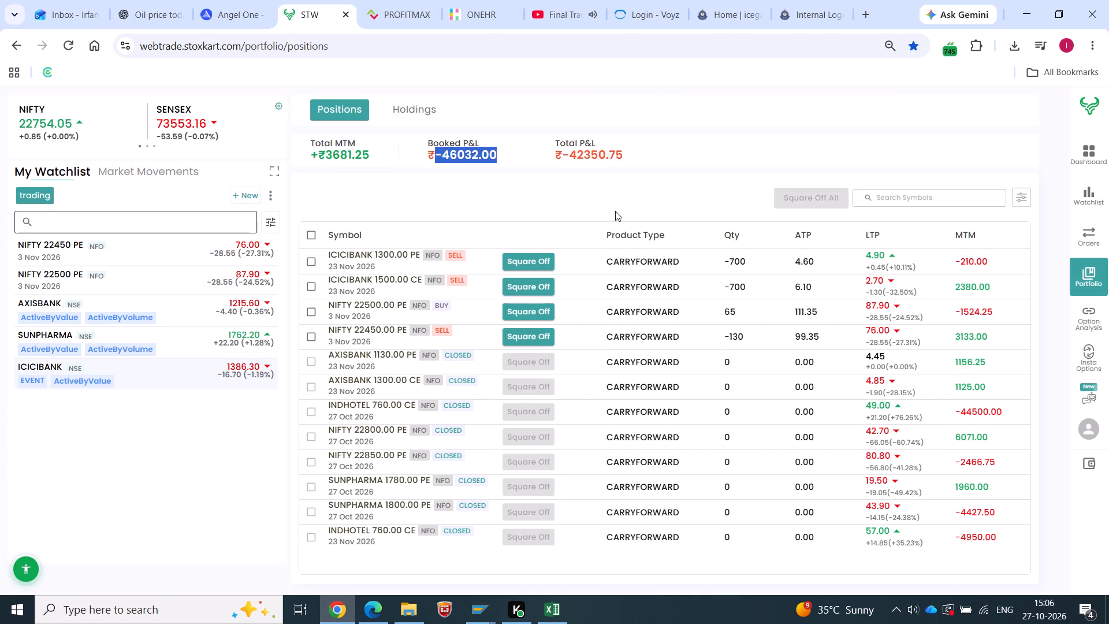
{"action": "scroll", "coordinate": [615, 211], "scroll_direction": "down", "scroll_amount": 4}
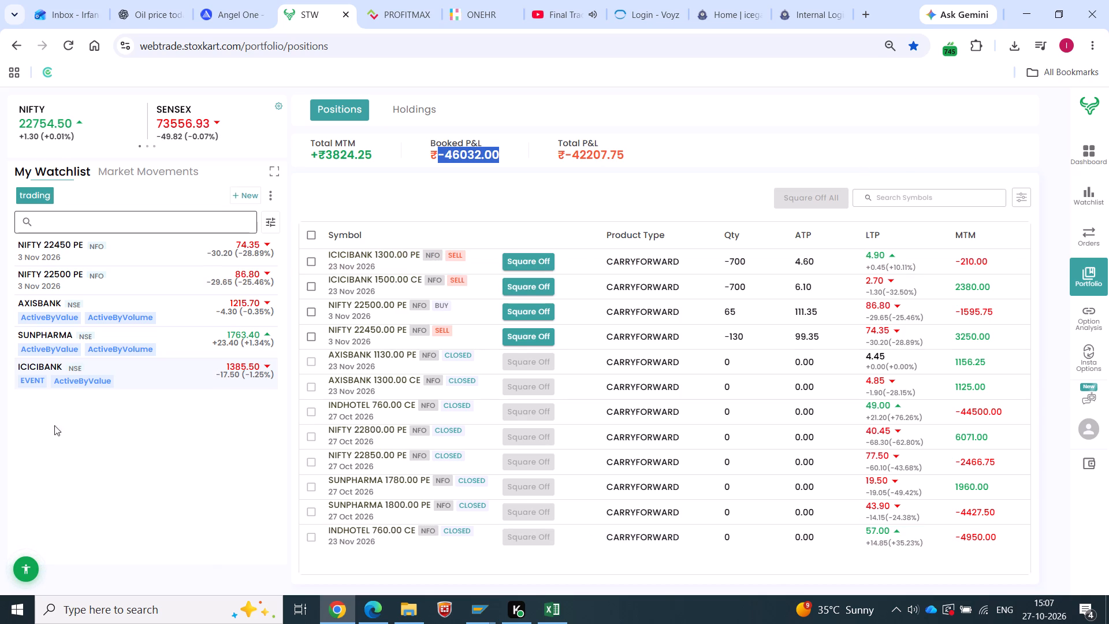
Remove AXISBANK from the trading watchlist.
{"action": "left_click", "coordinate": [265, 309]}
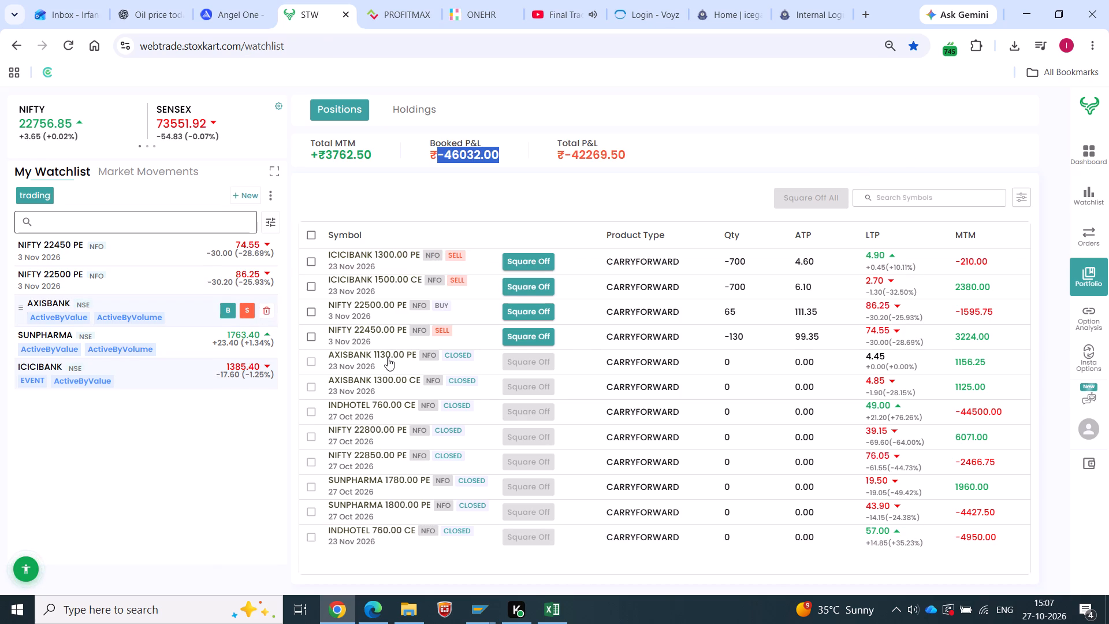
{"action": "left_click", "coordinate": [595, 362]}
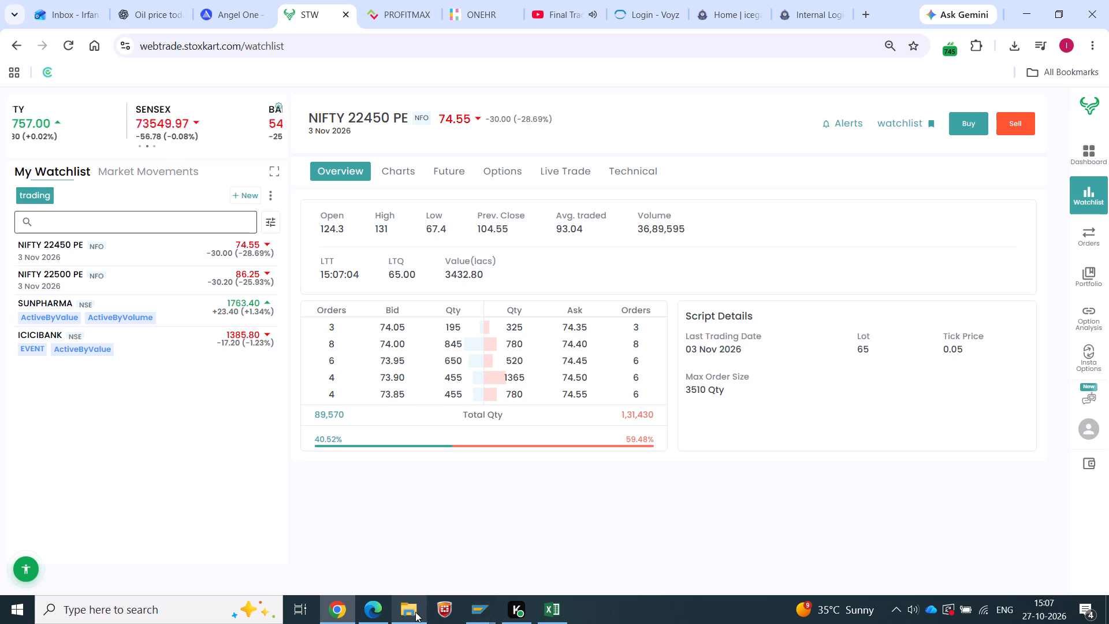
Switch to Excel, look over the open-order table in Book1 and close the workbook without saving.
{"action": "left_click", "coordinate": [550, 612]}
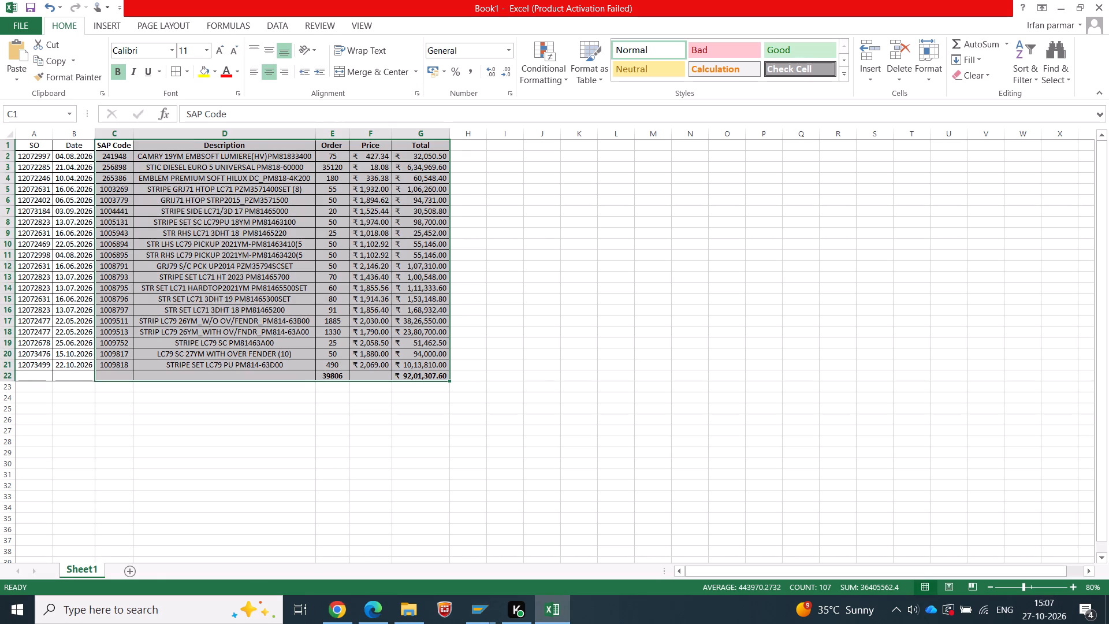
{"action": "left_click", "coordinate": [196, 491]}
{"action": "scroll", "coordinate": [178, 569], "scroll_direction": "up", "scroll_amount": 8}
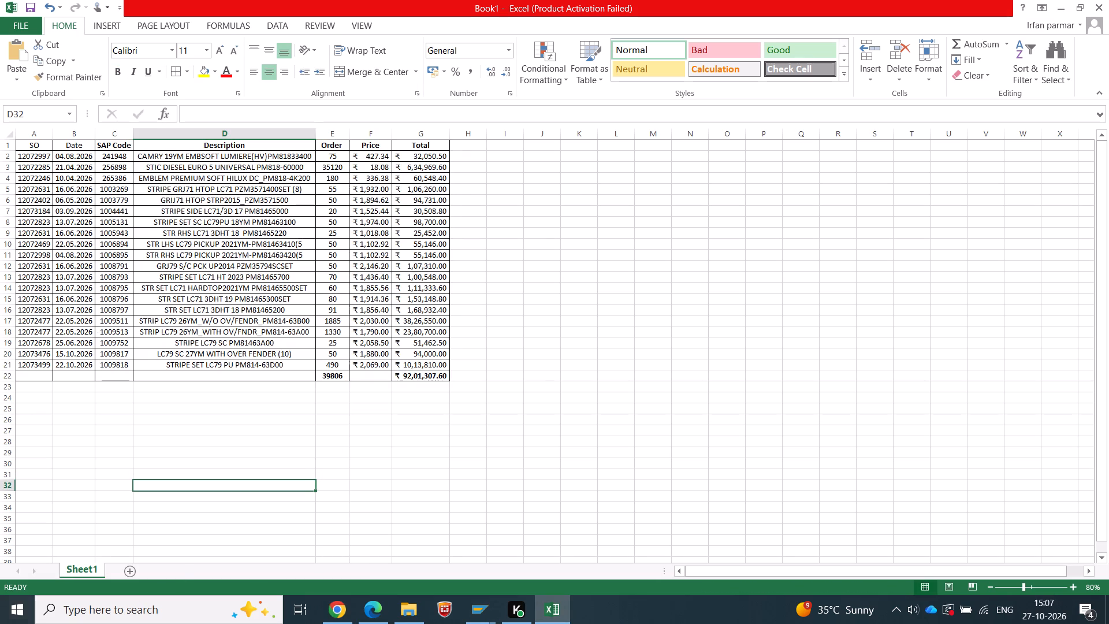
{"action": "scroll", "coordinate": [154, 242], "scroll_direction": "down", "scroll_amount": 8}
{"action": "scroll", "coordinate": [211, 232], "scroll_direction": "up", "scroll_amount": 6}
{"action": "left_click", "coordinate": [1100, 5]}
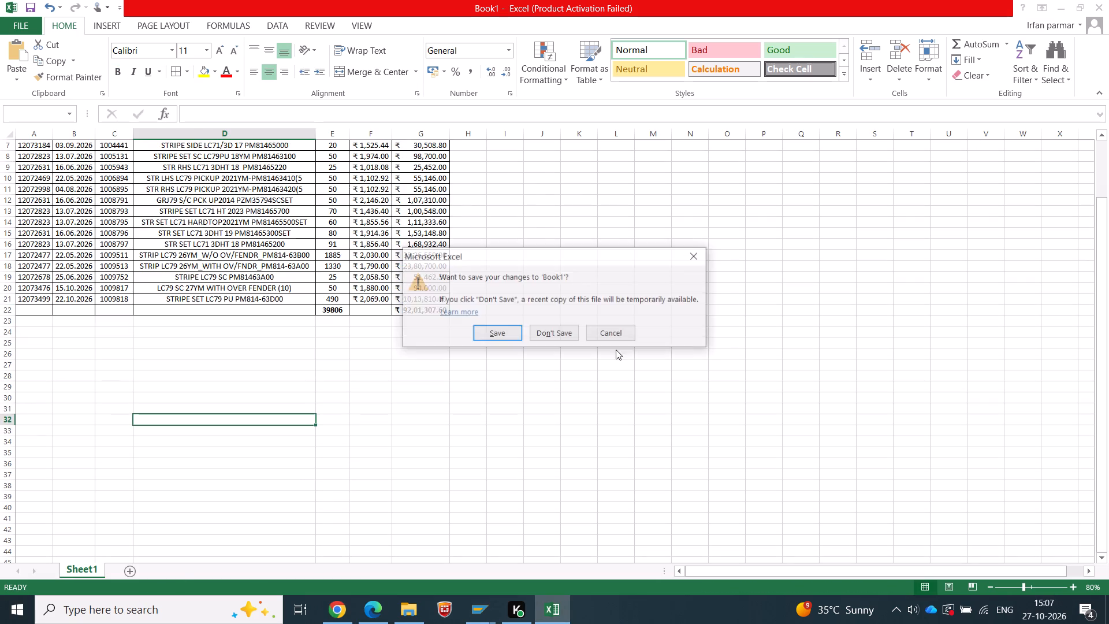
{"action": "left_click", "coordinate": [551, 336]}
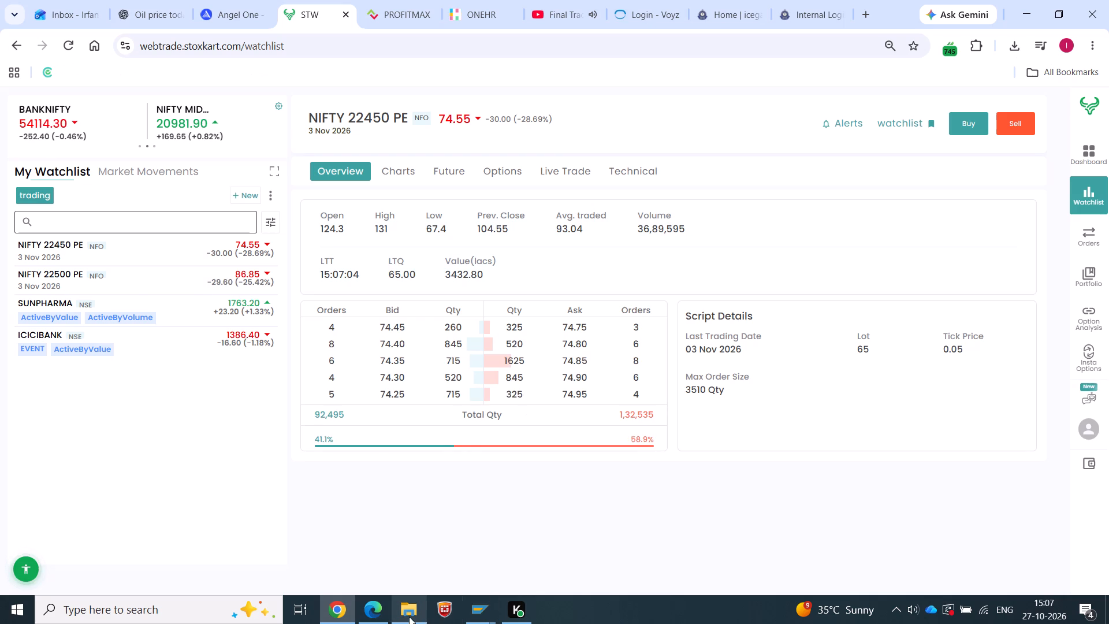
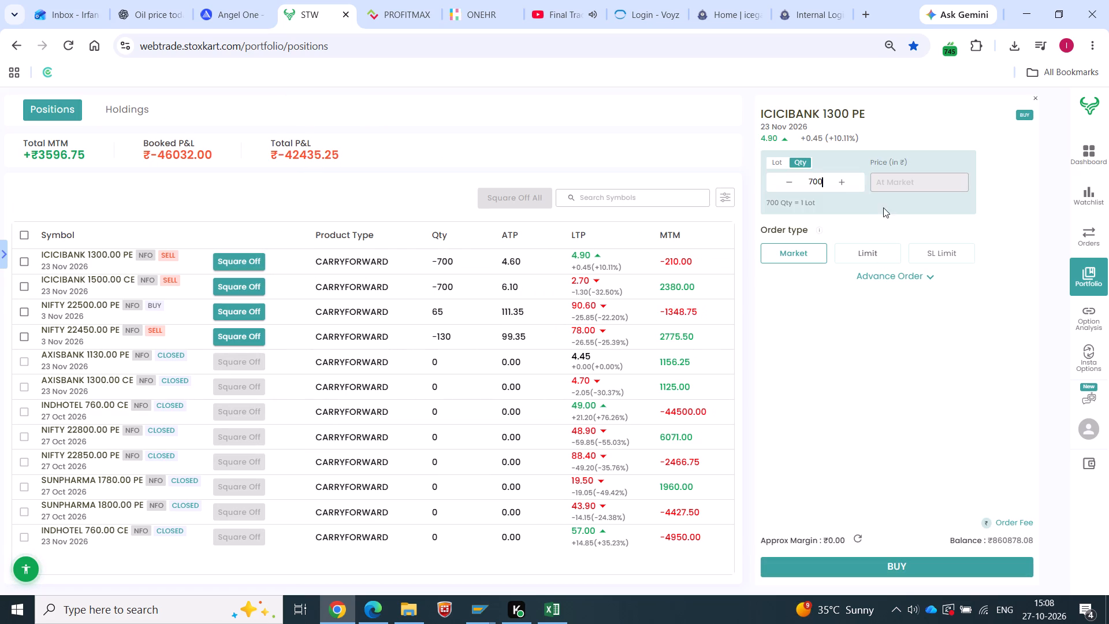
{"action": "left_click", "coordinate": [866, 250]}
{"action": "left_click", "coordinate": [876, 575]}
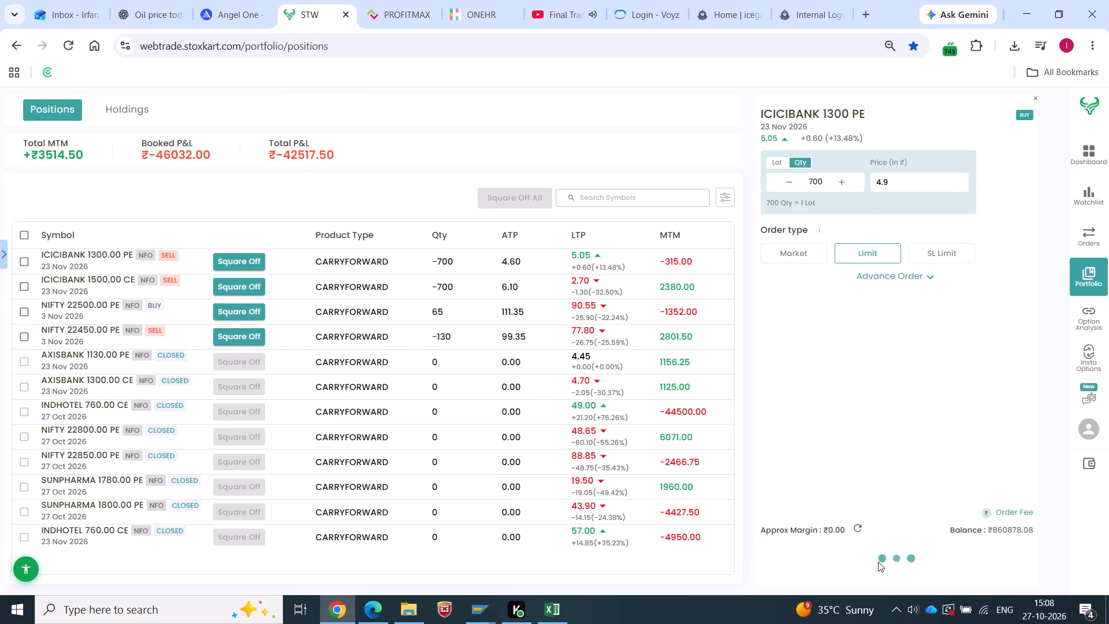
{"action": "left_click", "coordinate": [644, 260]}
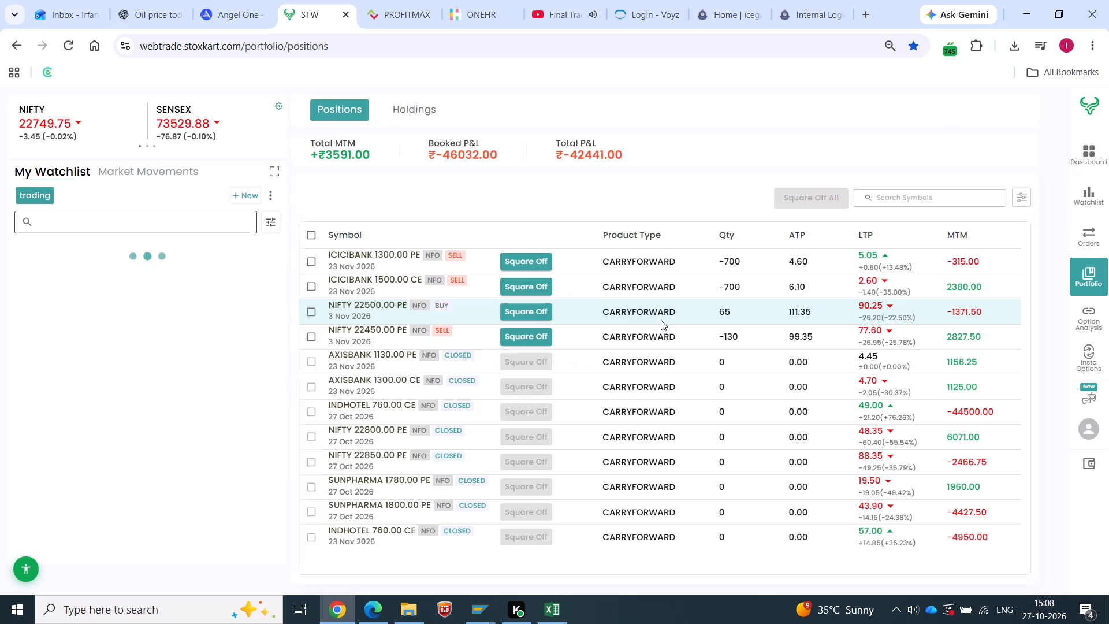
Square off the ICICIBANK 1500 CE position with a limit buy order for 700 quantity at 2.55, and view it in the order list.
{"action": "scroll", "coordinate": [896, 288], "scroll_direction": "up", "scroll_amount": 3}
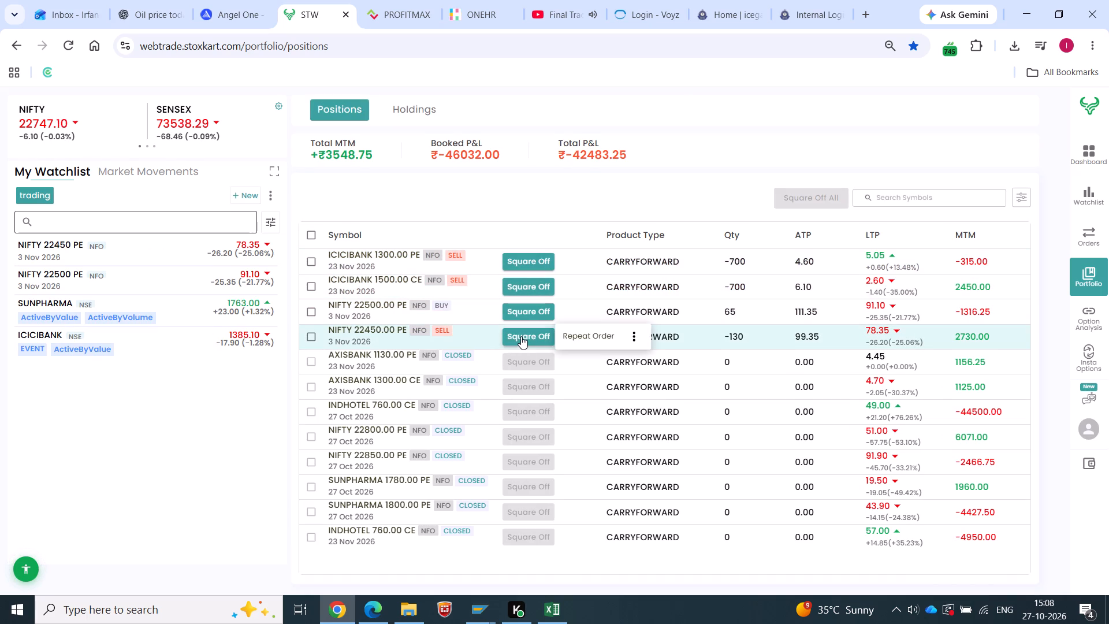
{"action": "scroll", "coordinate": [500, 373], "scroll_direction": "down", "scroll_amount": 1}
{"action": "scroll", "coordinate": [500, 373], "scroll_direction": "up", "scroll_amount": 3}
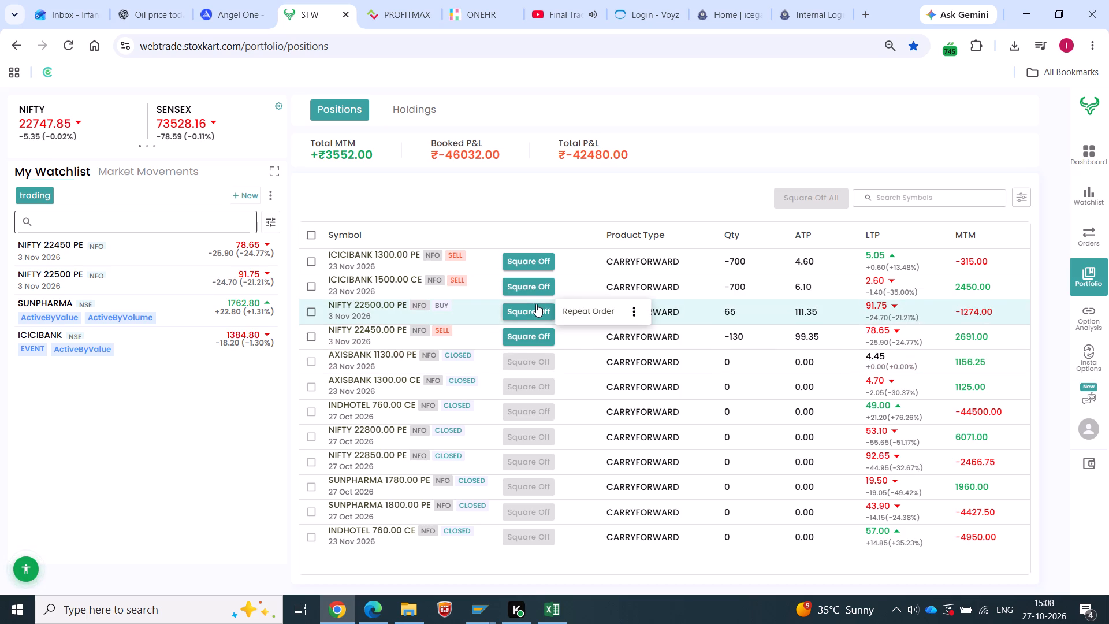
{"action": "left_click", "coordinate": [511, 281]}
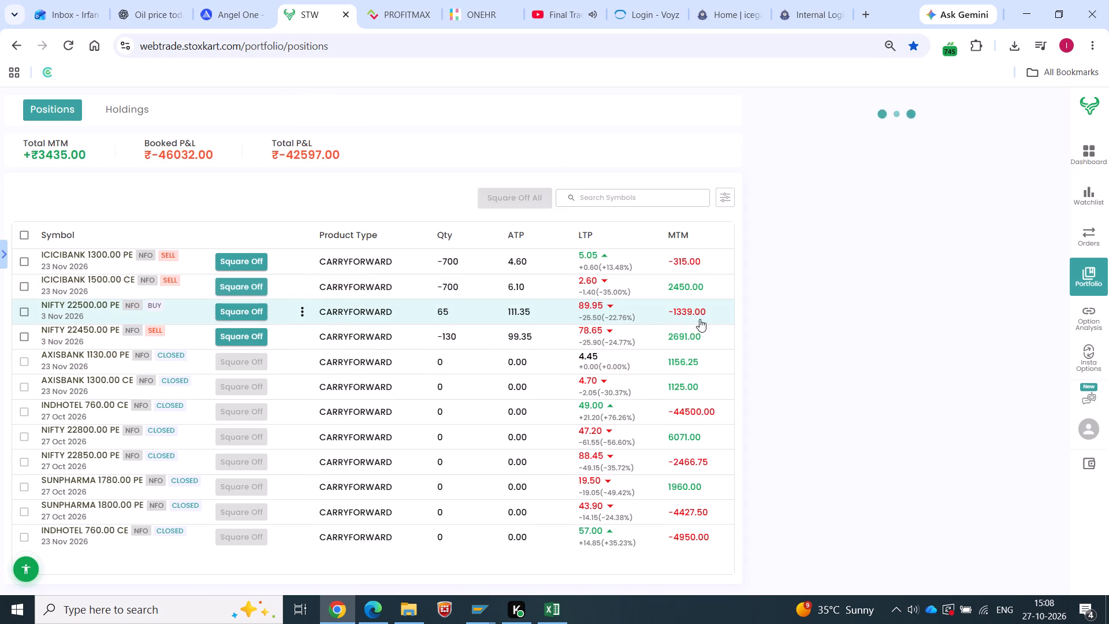
{"action": "left_click", "coordinate": [868, 250]}
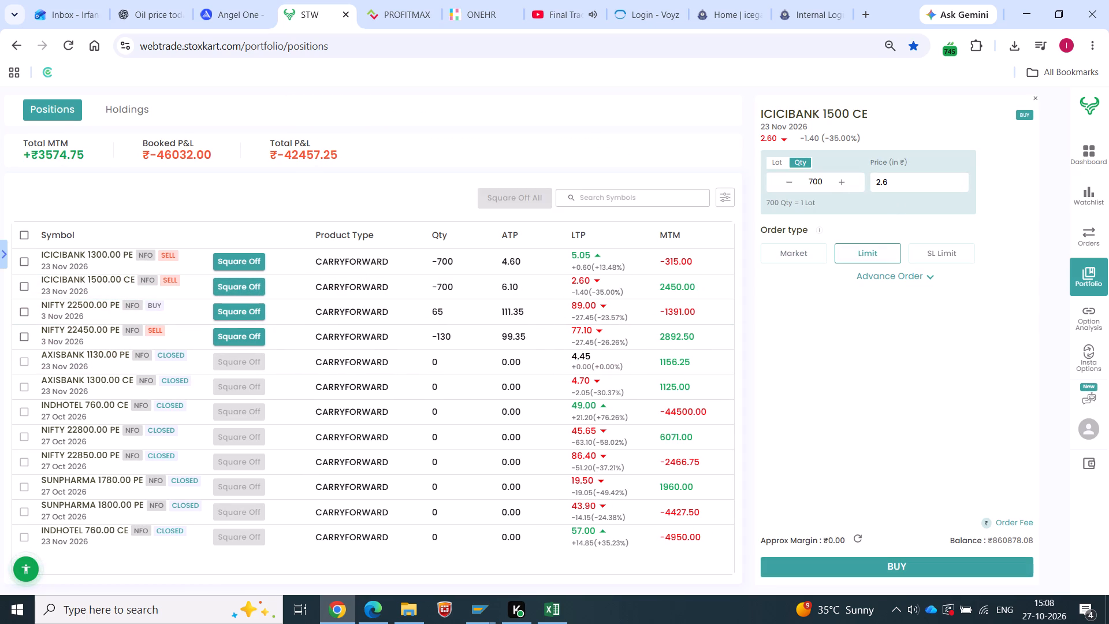
{"action": "left_click_drag", "start_coordinate": [884, 181], "coordinate": [907, 181]}
{"action": "type", "text": "55"}
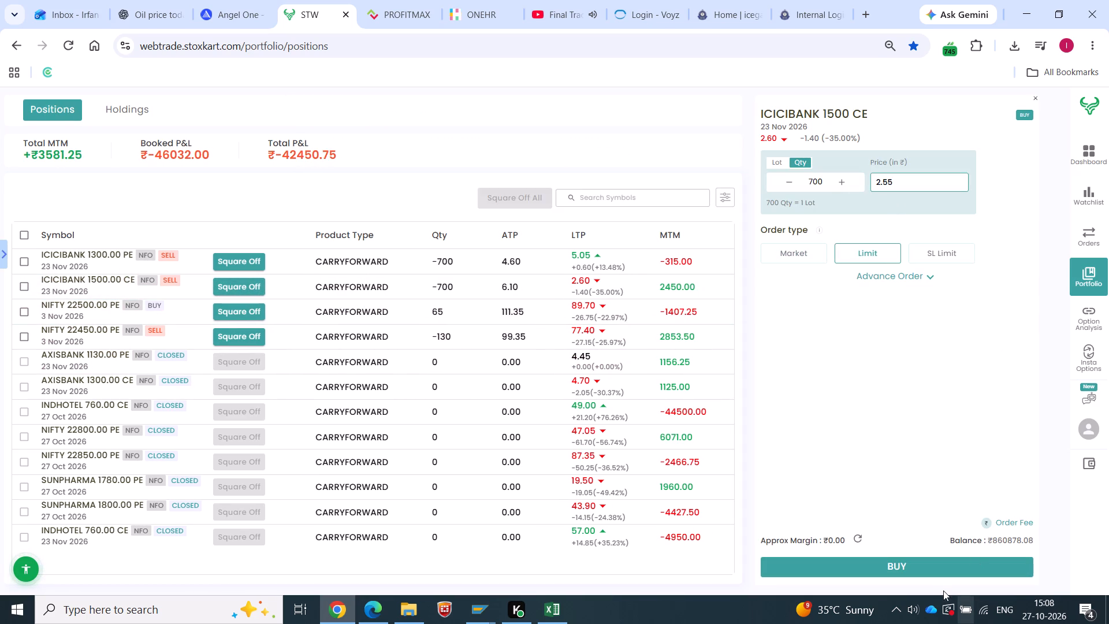
{"action": "left_click", "coordinate": [938, 573]}
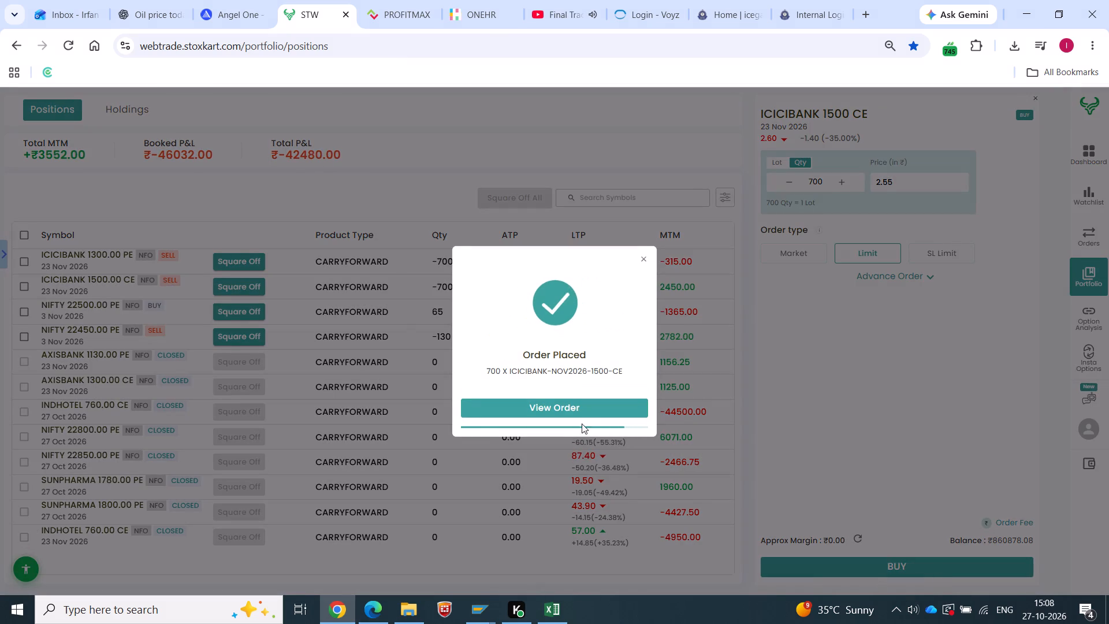
{"action": "left_click", "coordinate": [583, 408]}
{"action": "scroll", "coordinate": [1108, 220], "scroll_direction": "up", "scroll_amount": 4}
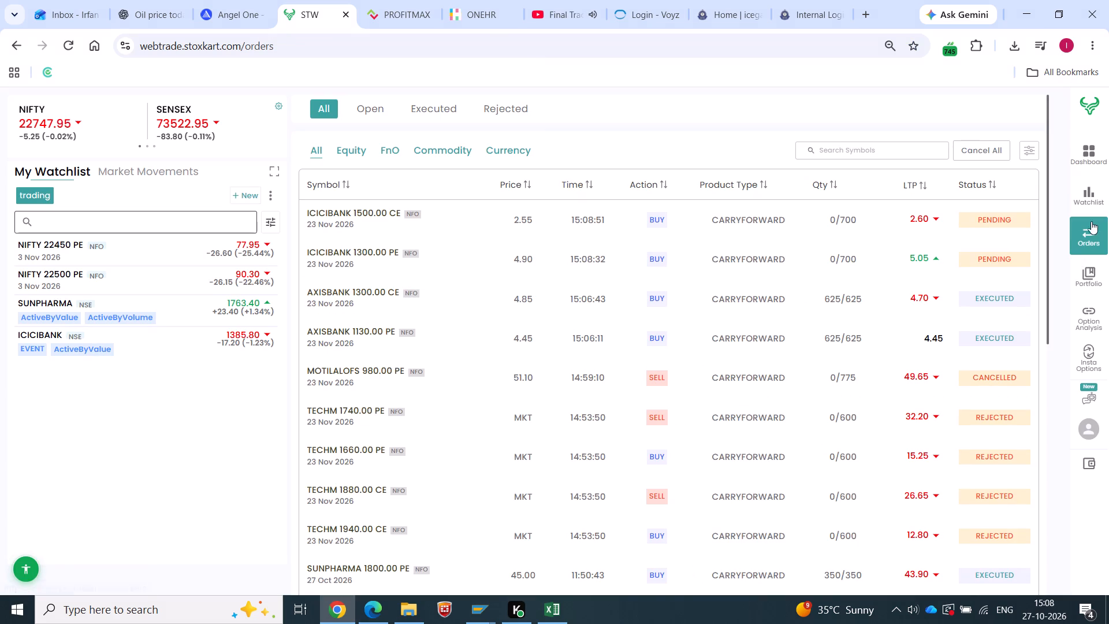
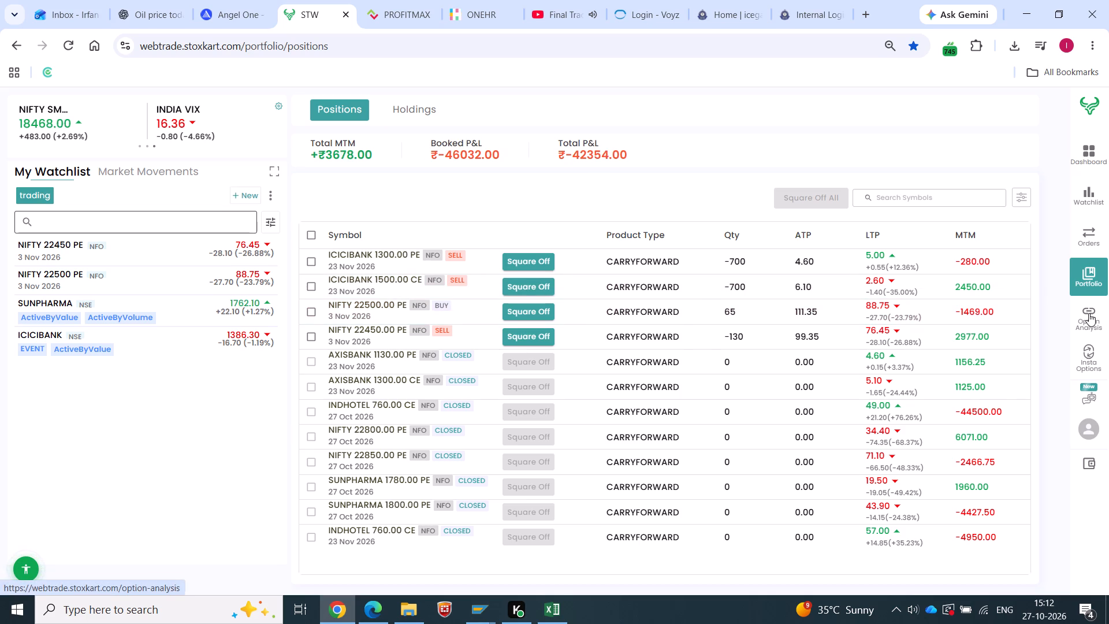
Modify the pending ICICIBANK 1500 CE buy order to a limit price of 2.6 and view it in the order list.
{"action": "left_click", "coordinate": [1087, 229]}
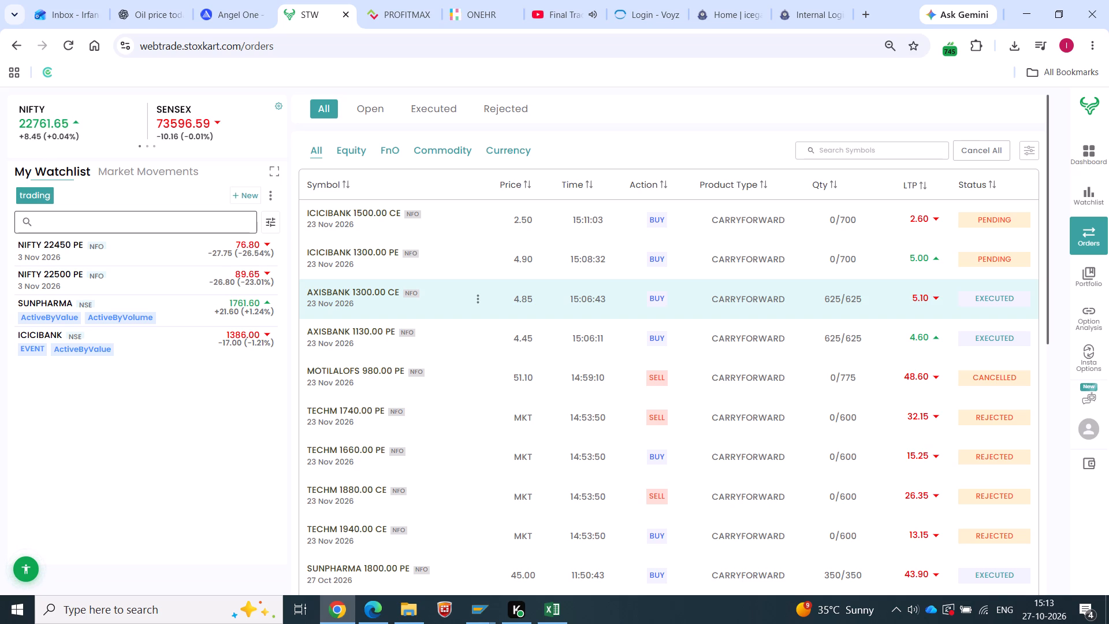
{"action": "left_click", "coordinate": [478, 223]}
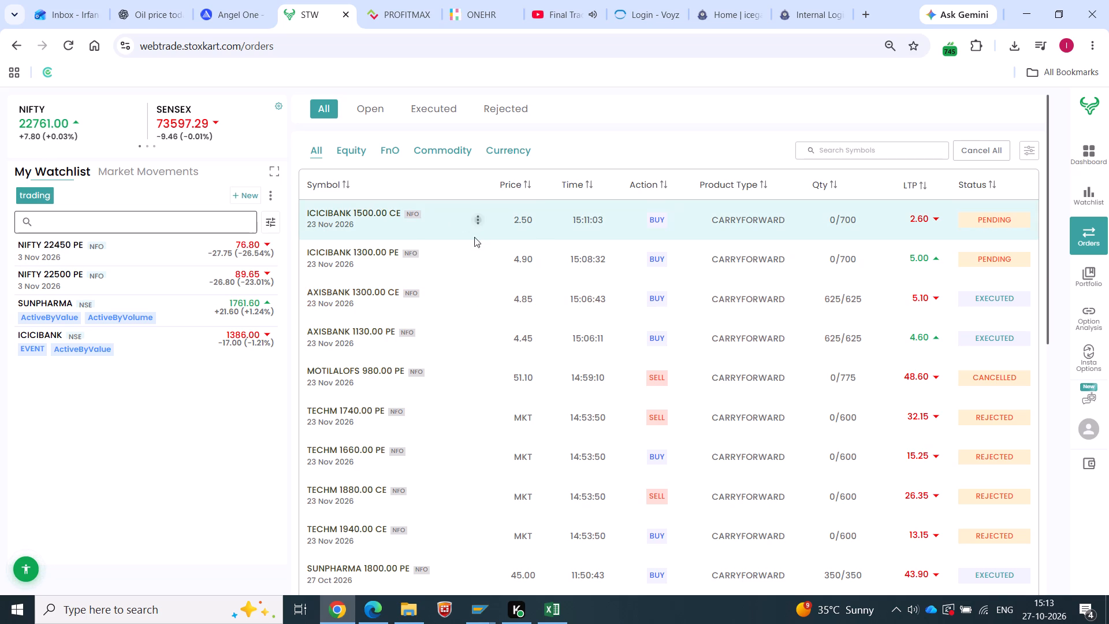
{"action": "left_click", "coordinate": [445, 247]}
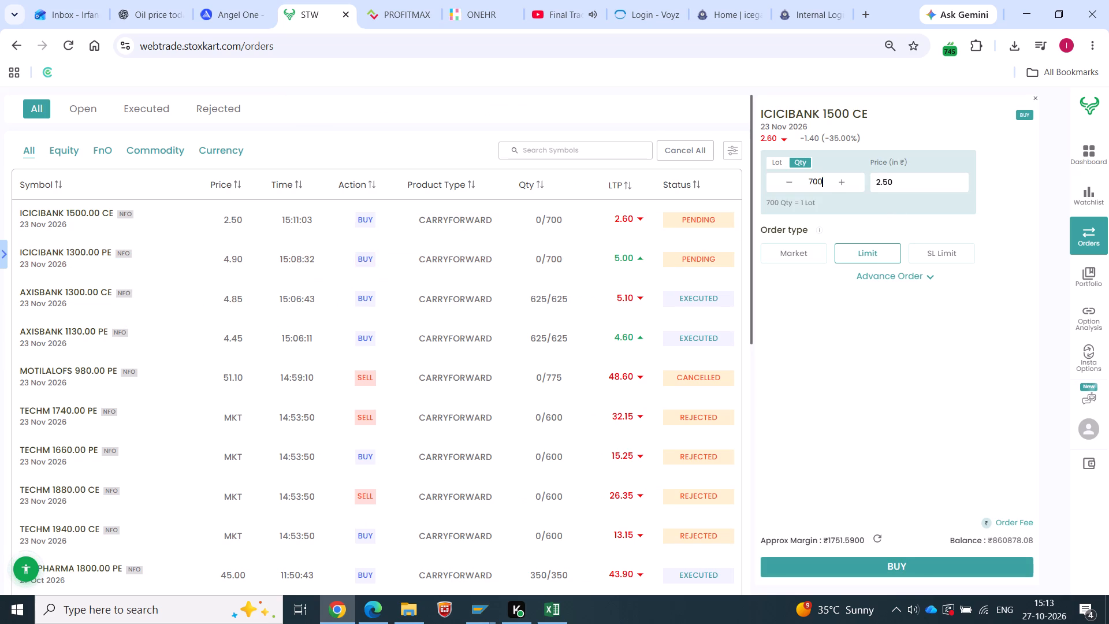
{"action": "left_click_drag", "start_coordinate": [883, 181], "coordinate": [898, 181]}
{"action": "key", "text": "6"}
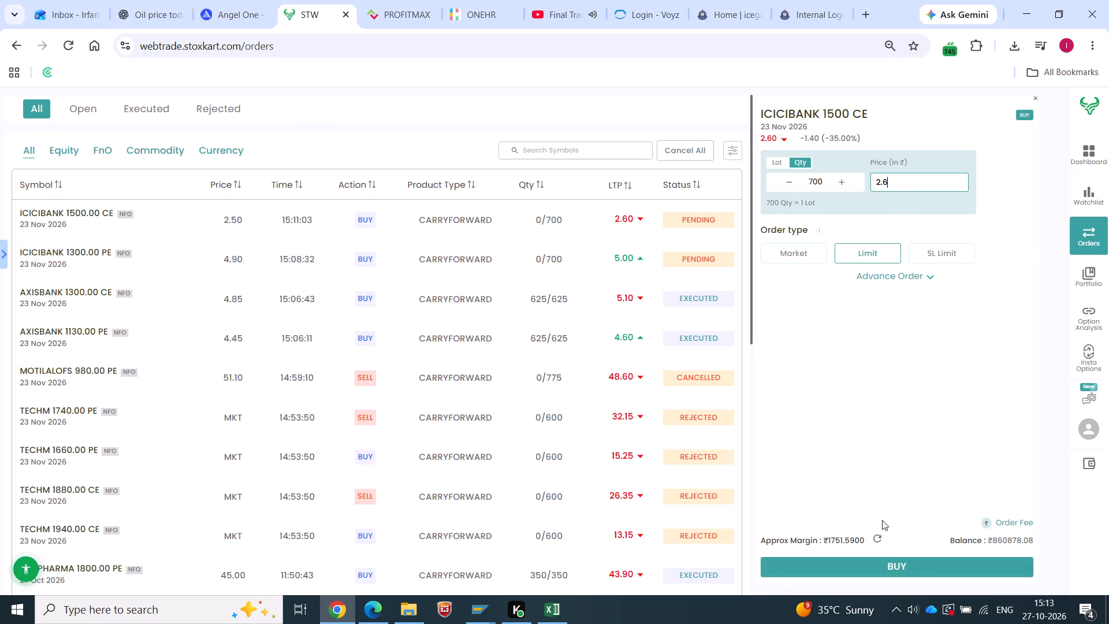
{"action": "left_click", "coordinate": [903, 572]}
{"action": "left_click", "coordinate": [564, 402]}
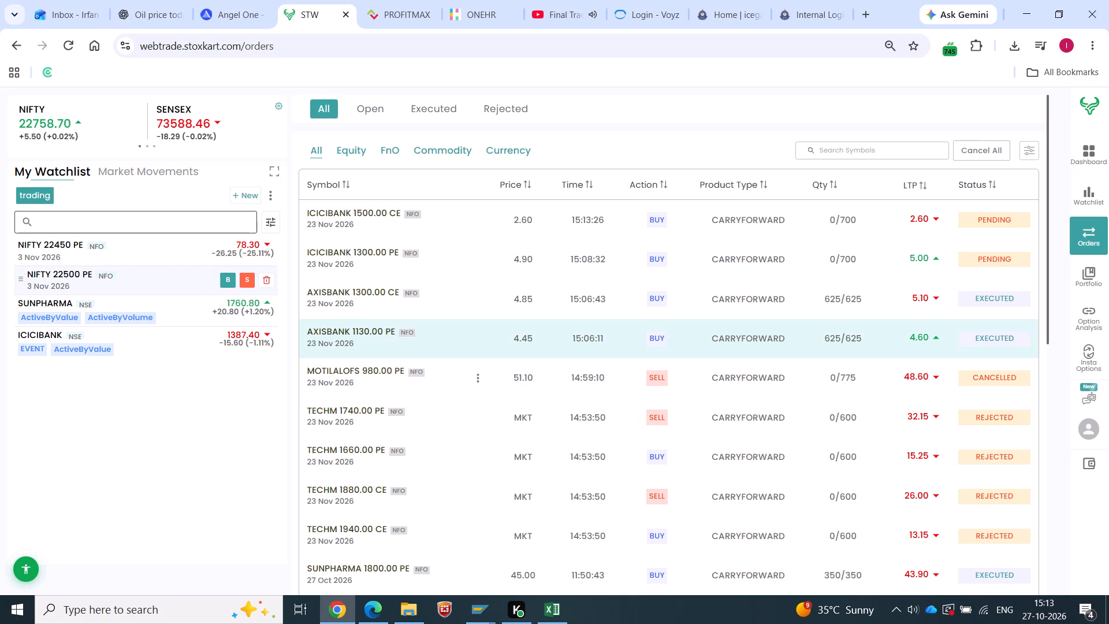
Check the pending ICICIBANK 1300 PE order's details and the market depth of the ICICIBANK 1300 PE and 1500 CE positions.
{"action": "left_click", "coordinate": [338, 244]}
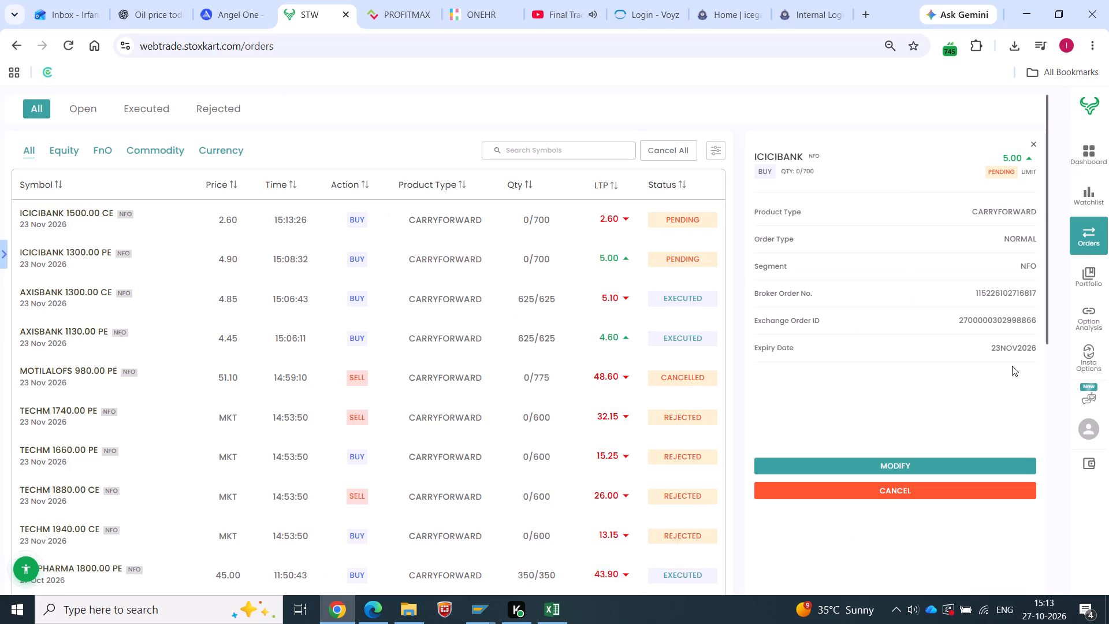
{"action": "left_click", "coordinate": [1033, 147]}
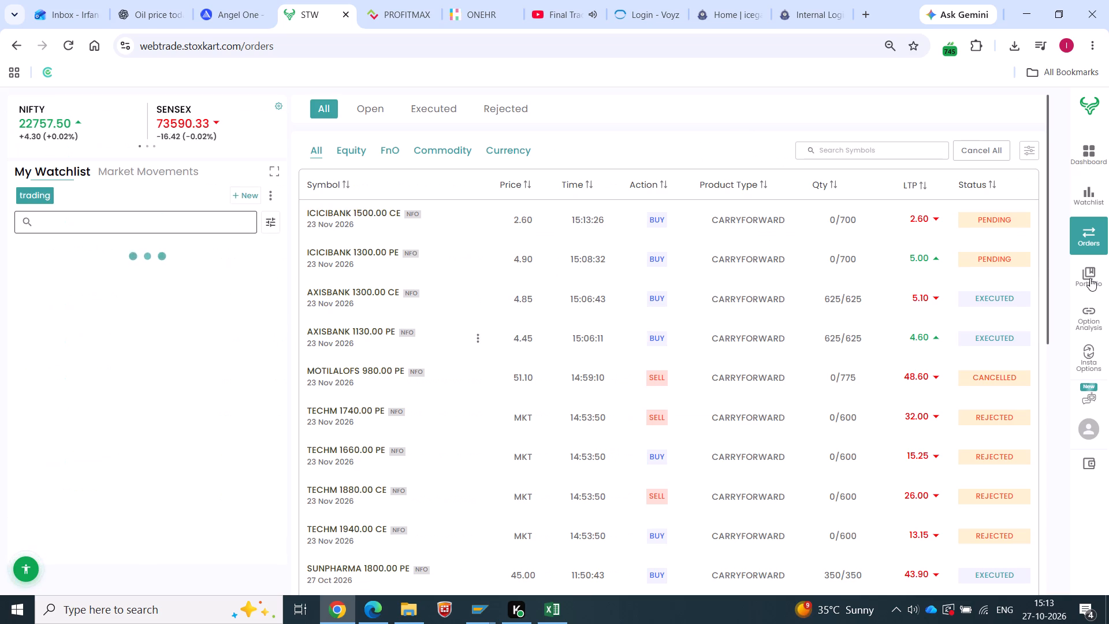
{"action": "left_click", "coordinate": [1090, 278]}
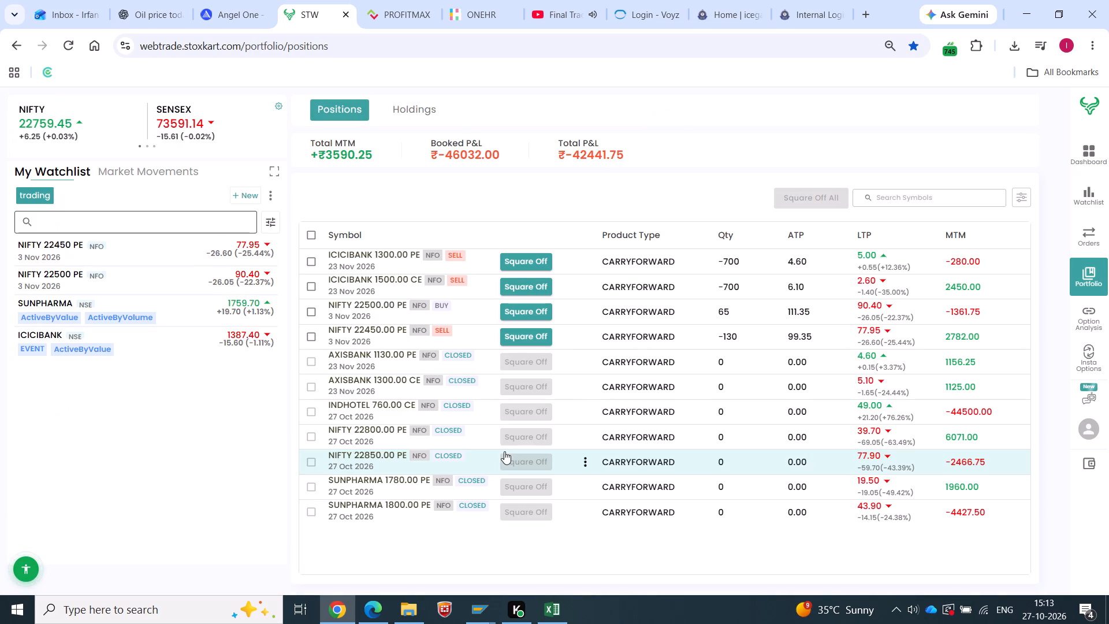
{"action": "scroll", "coordinate": [553, 411], "scroll_direction": "up", "scroll_amount": 7}
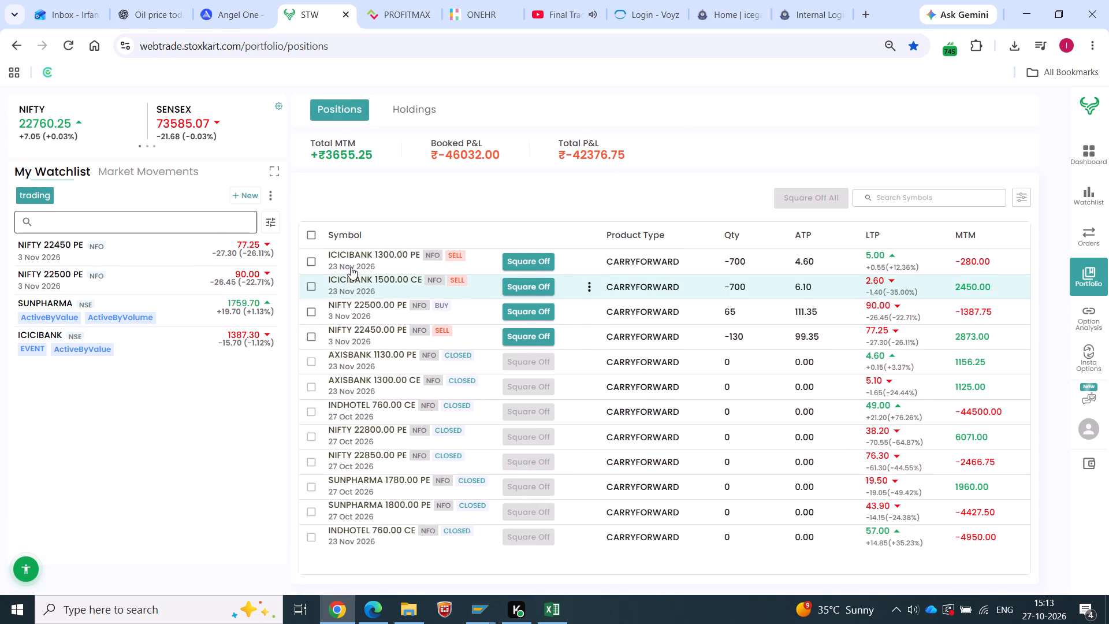
{"action": "left_click", "coordinate": [351, 266]}
{"action": "scroll", "coordinate": [964, 392], "scroll_direction": "up", "scroll_amount": 1}
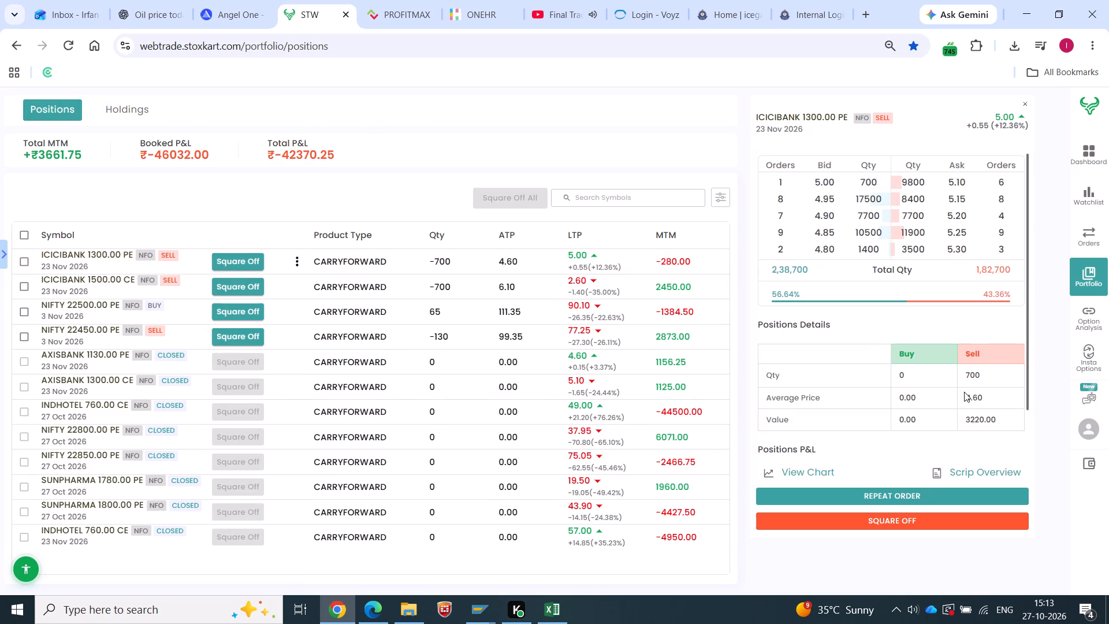
{"action": "scroll", "coordinate": [964, 392], "scroll_direction": "up", "scroll_amount": 2}
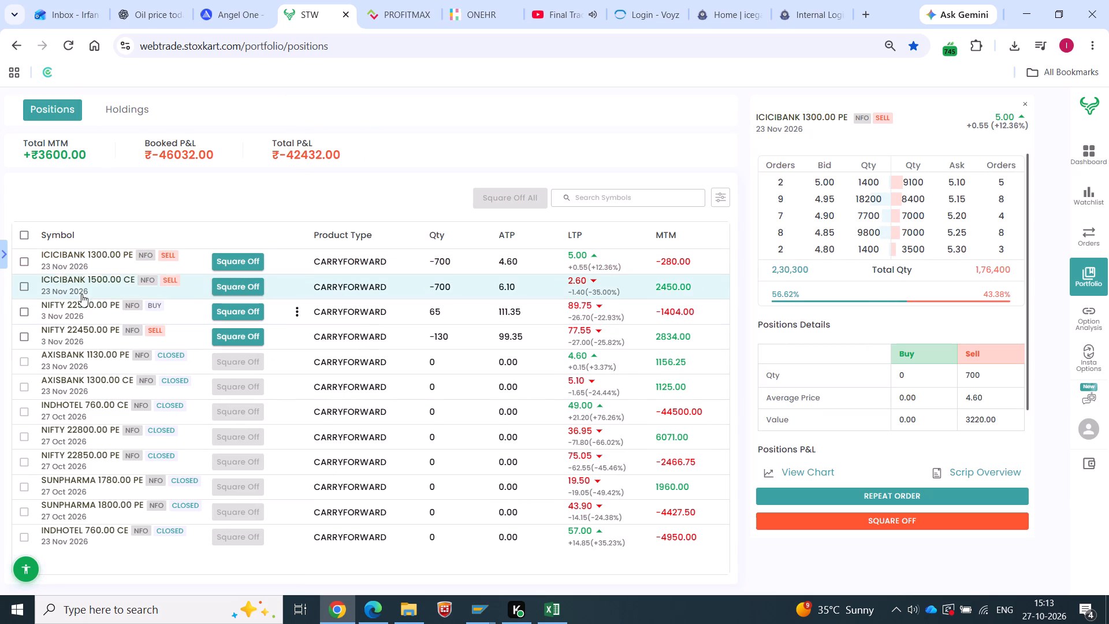
{"action": "left_click", "coordinate": [80, 287]}
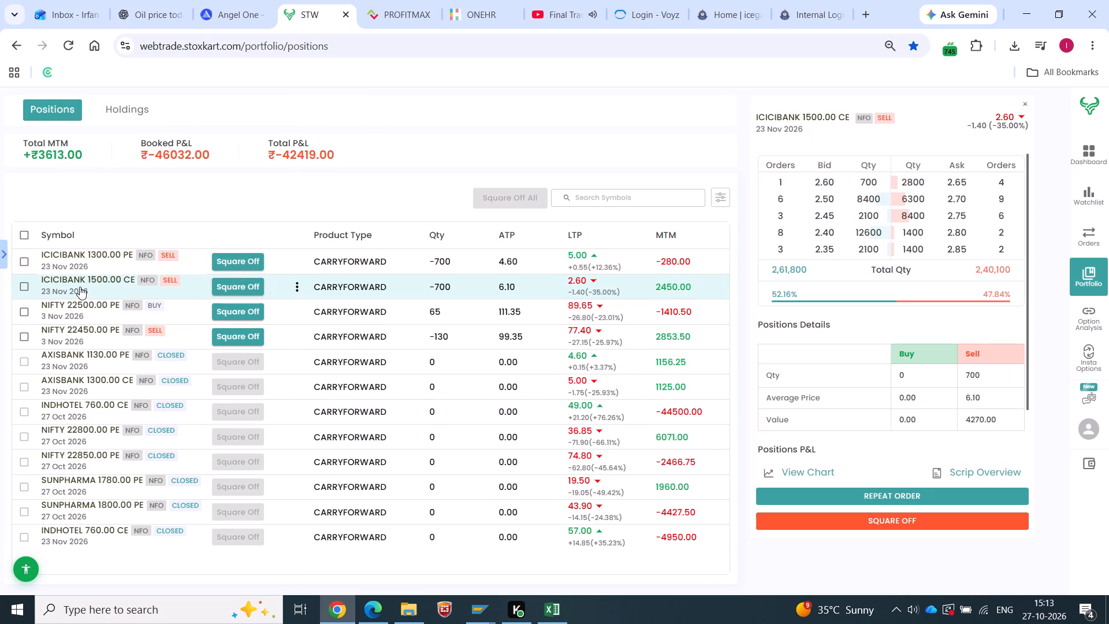
{"action": "scroll", "coordinate": [289, 329], "scroll_direction": "up", "scroll_amount": 5}
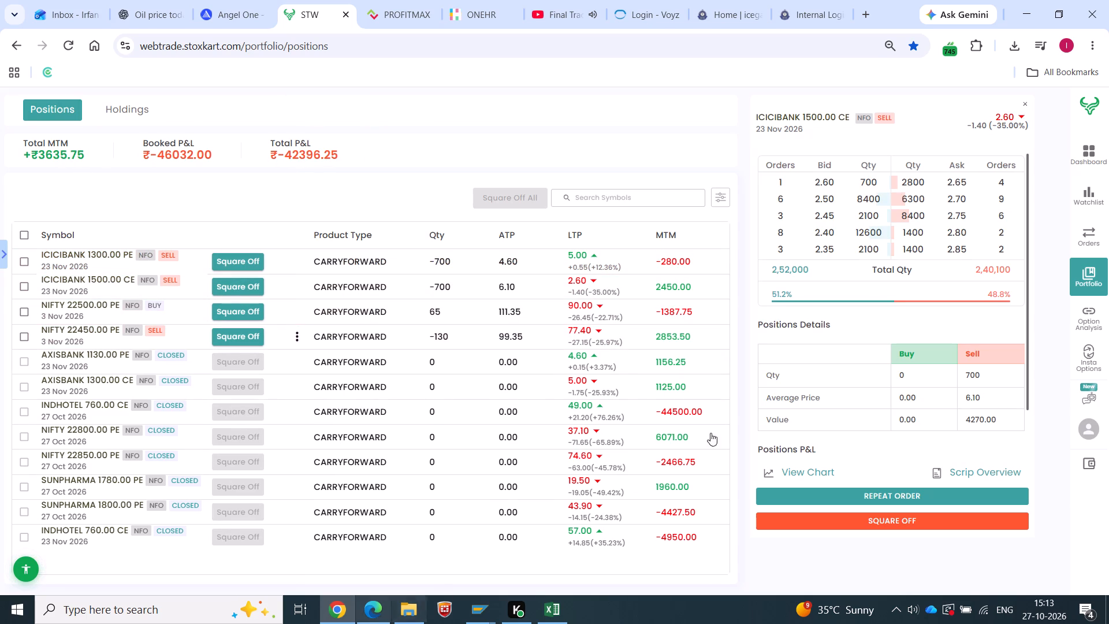
Review the details and status of the ICICIBANK 1300 PE and 1500 CE buy orders, and check the open positions.
{"action": "left_click", "coordinate": [1101, 232]}
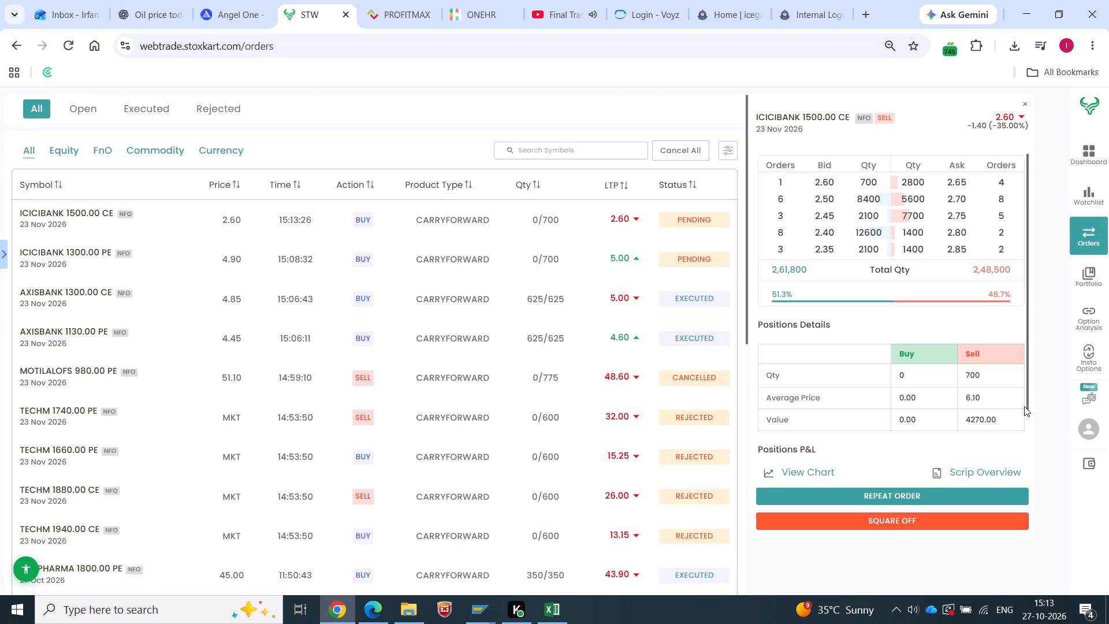
{"action": "scroll", "coordinate": [959, 344], "scroll_direction": "up", "scroll_amount": 18}
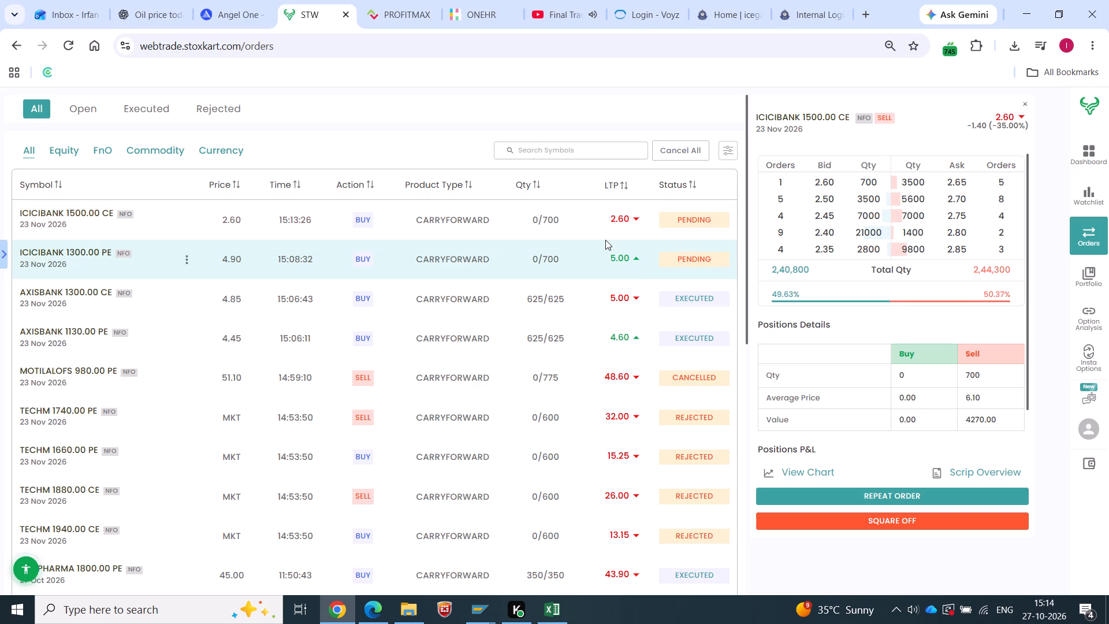
{"action": "left_click", "coordinate": [57, 265]}
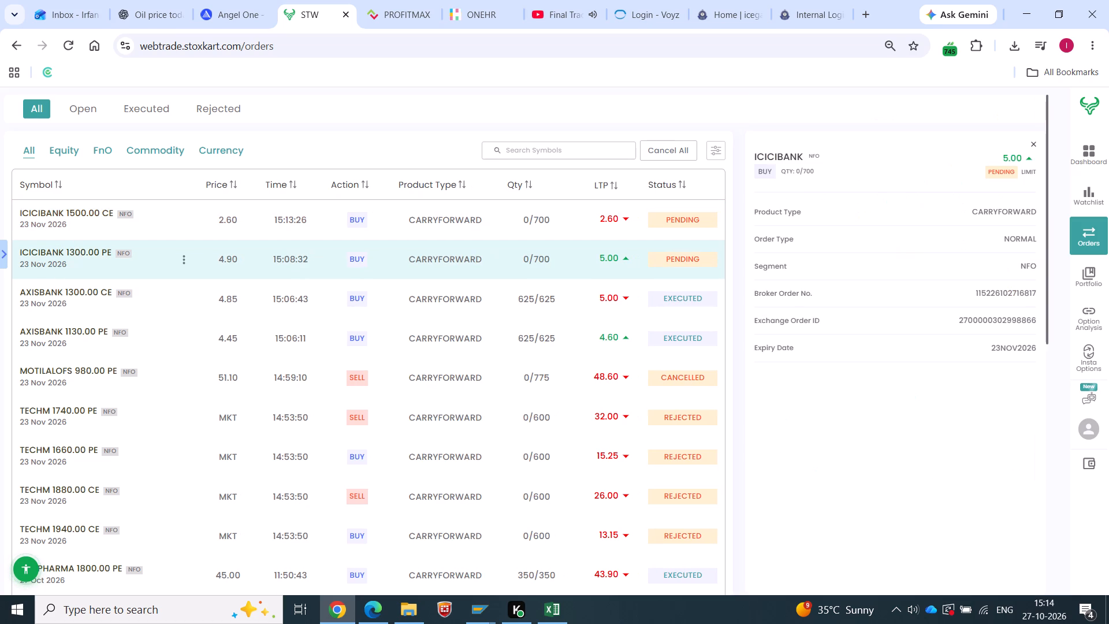
{"action": "left_click", "coordinate": [65, 229]}
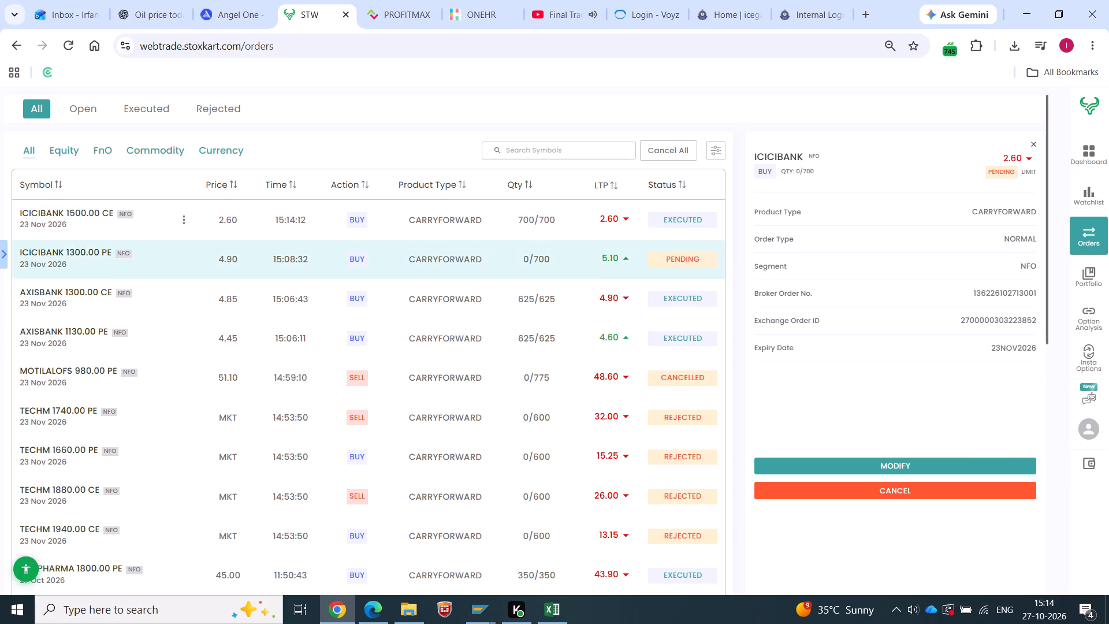
{"action": "scroll", "coordinate": [998, 454], "scroll_direction": "down", "scroll_amount": 5}
{"action": "scroll", "coordinate": [948, 418], "scroll_direction": "up", "scroll_amount": 12}
{"action": "left_click", "coordinate": [1036, 148]}
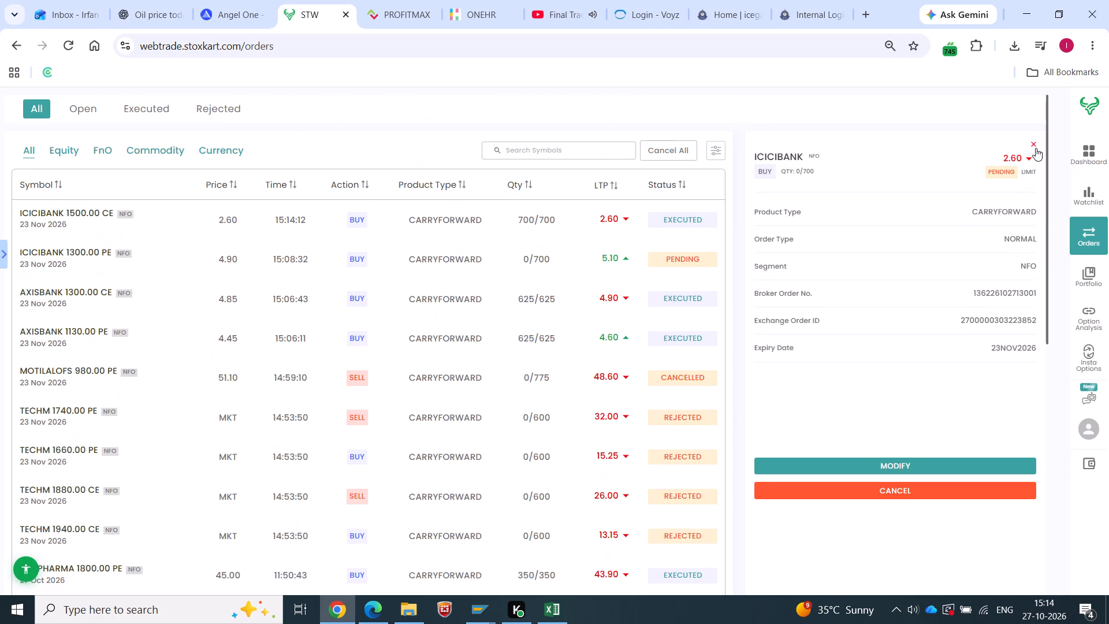
{"action": "scroll", "coordinate": [924, 287], "scroll_direction": "up", "scroll_amount": 4}
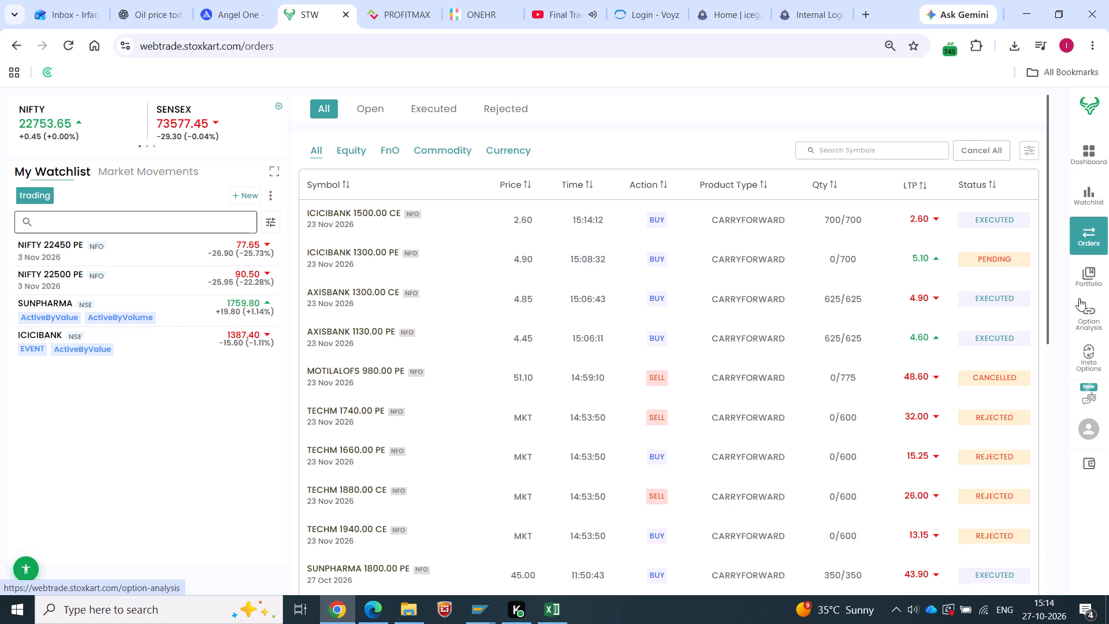
{"action": "left_click", "coordinate": [1087, 278]}
Modify the pending ICICIBANK 1300 PE buy order to a limit price of 5 and view it in the order list.
{"action": "left_click", "coordinate": [1091, 234]}
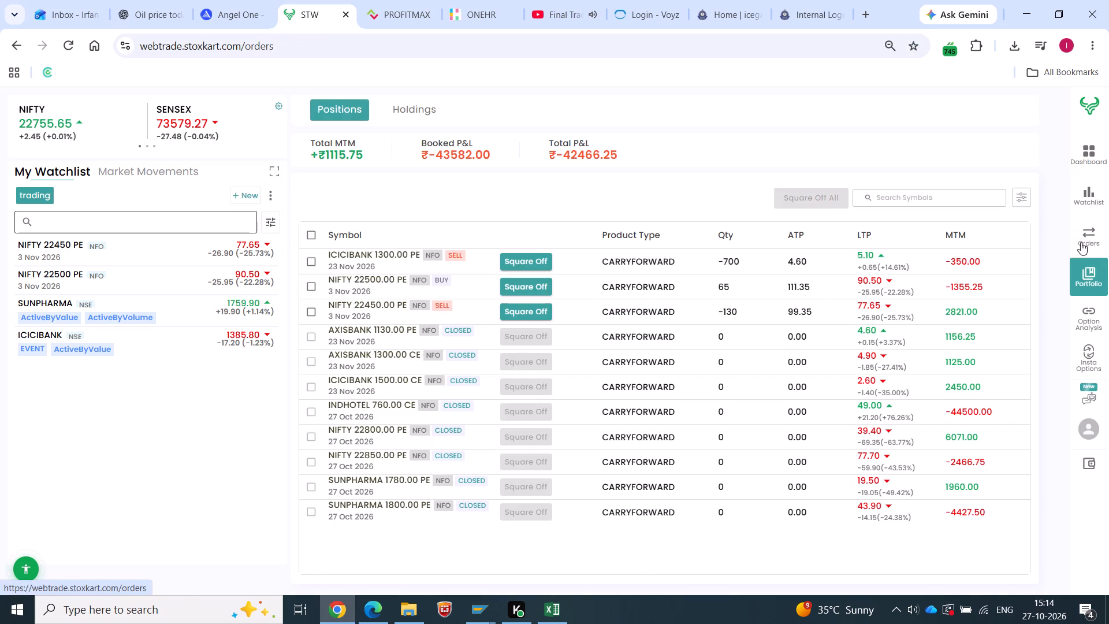
{"action": "scroll", "coordinate": [883, 268], "scroll_direction": "up", "scroll_amount": 5}
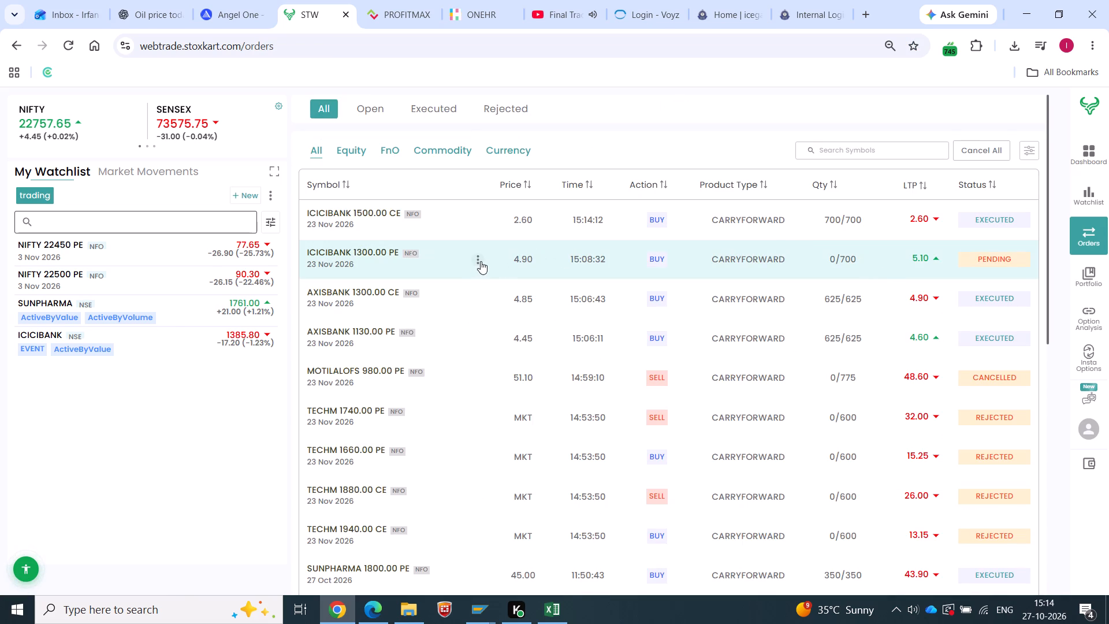
{"action": "left_click", "coordinate": [481, 261]}
{"action": "left_click", "coordinate": [470, 287]}
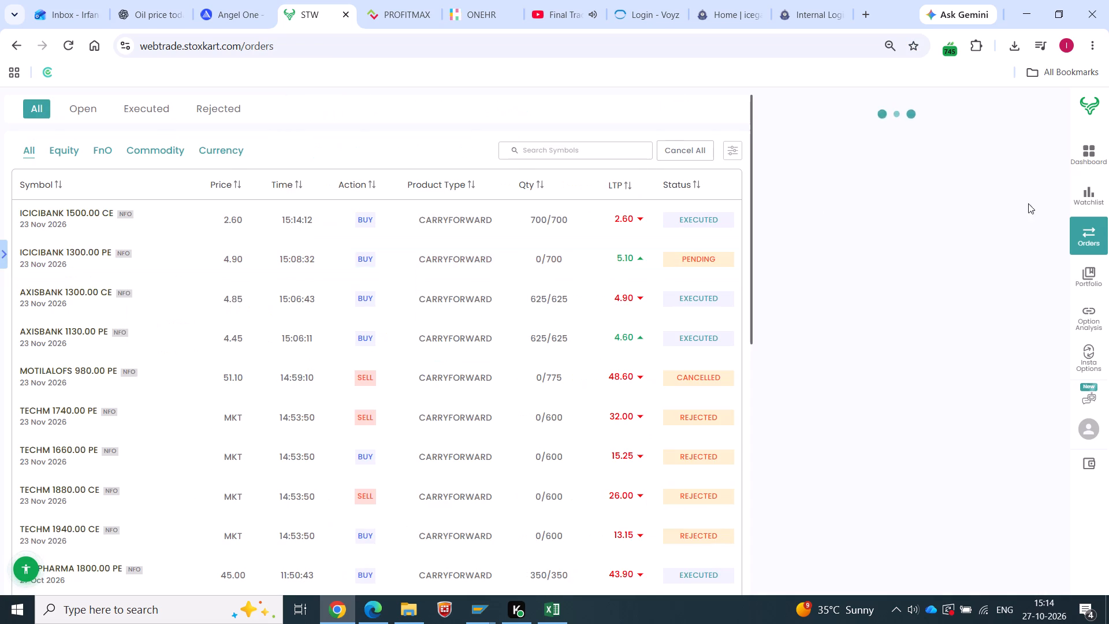
{"action": "left_click_drag", "start_coordinate": [877, 184], "coordinate": [941, 186]}
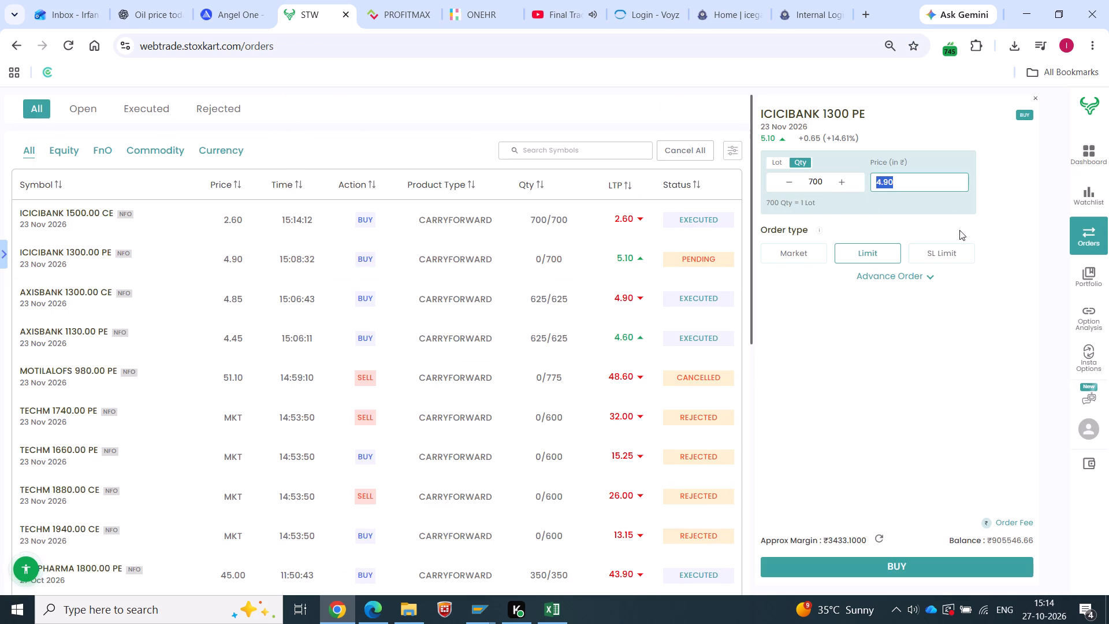
{"action": "key", "text": "5"}
{"action": "left_click", "coordinate": [936, 576]}
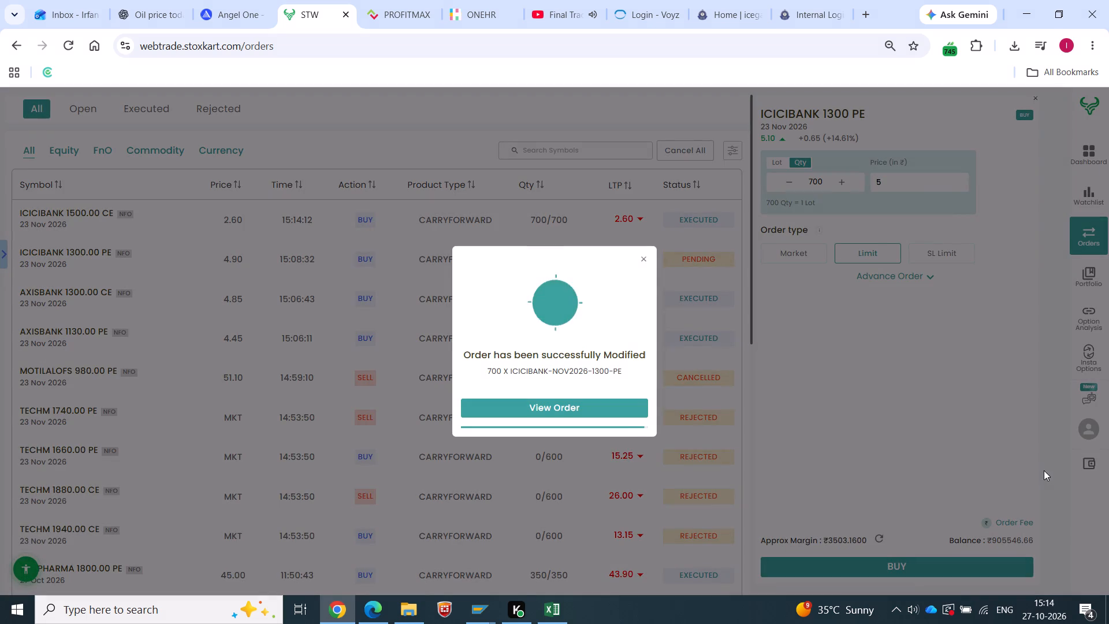
{"action": "left_click", "coordinate": [627, 416]}
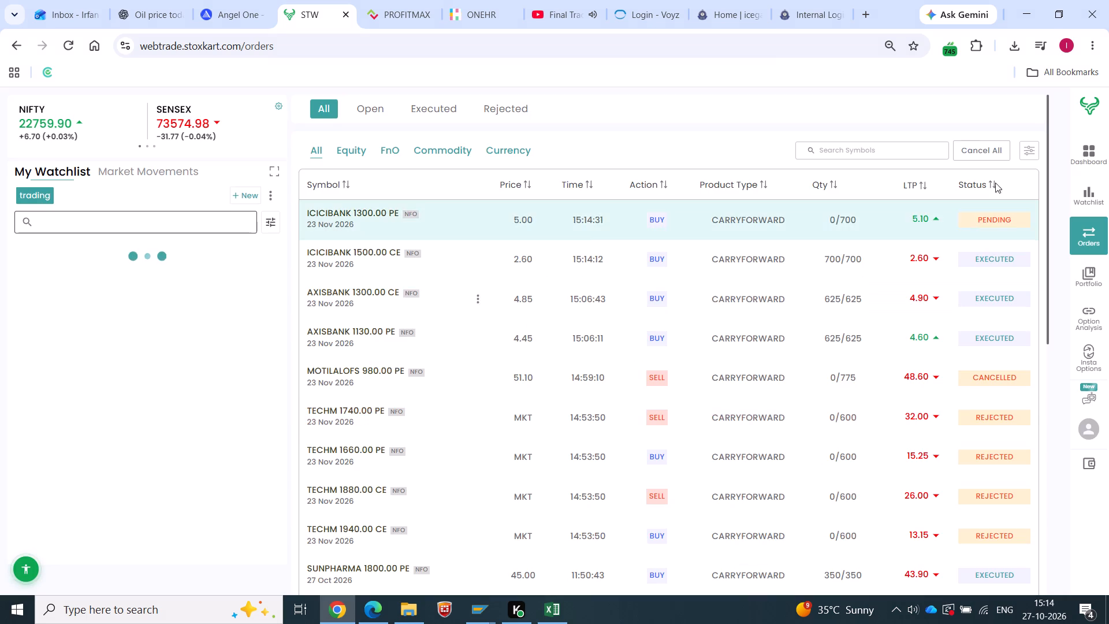
Check the market depth of the ICICIBANK 1300 PE position and its buy order in the order list.
{"action": "scroll", "coordinate": [1021, 210], "scroll_direction": "up", "scroll_amount": 4}
{"action": "left_click", "coordinate": [1095, 286]}
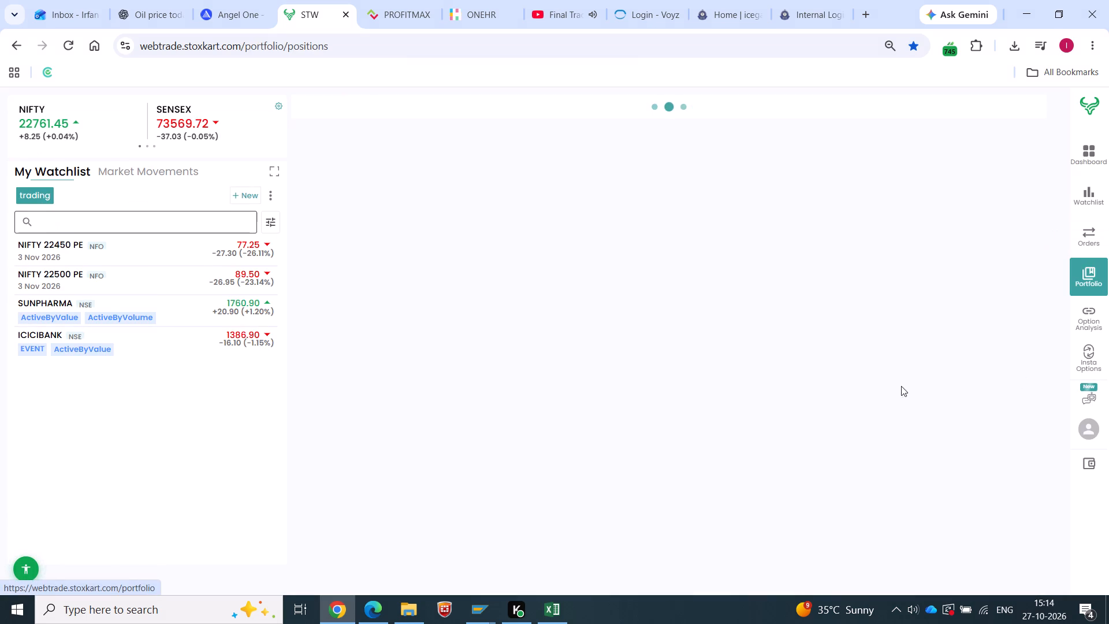
{"action": "scroll", "coordinate": [340, 425], "scroll_direction": "up", "scroll_amount": 5}
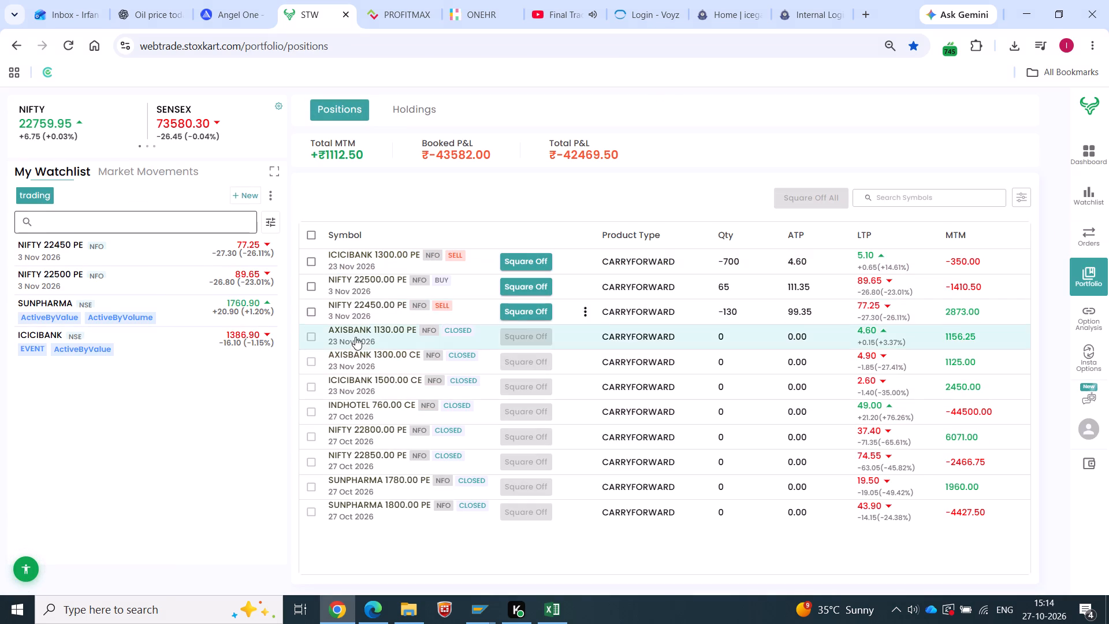
{"action": "left_click", "coordinate": [358, 258]}
{"action": "scroll", "coordinate": [901, 127], "scroll_direction": "up", "scroll_amount": 6}
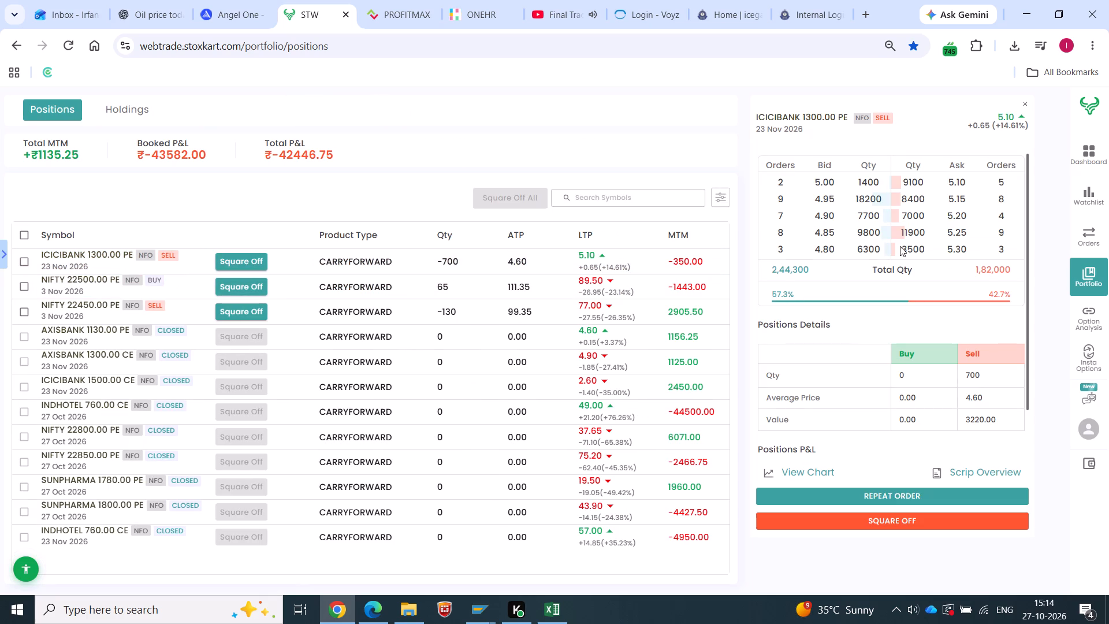
{"action": "scroll", "coordinate": [900, 246], "scroll_direction": "up", "scroll_amount": 4}
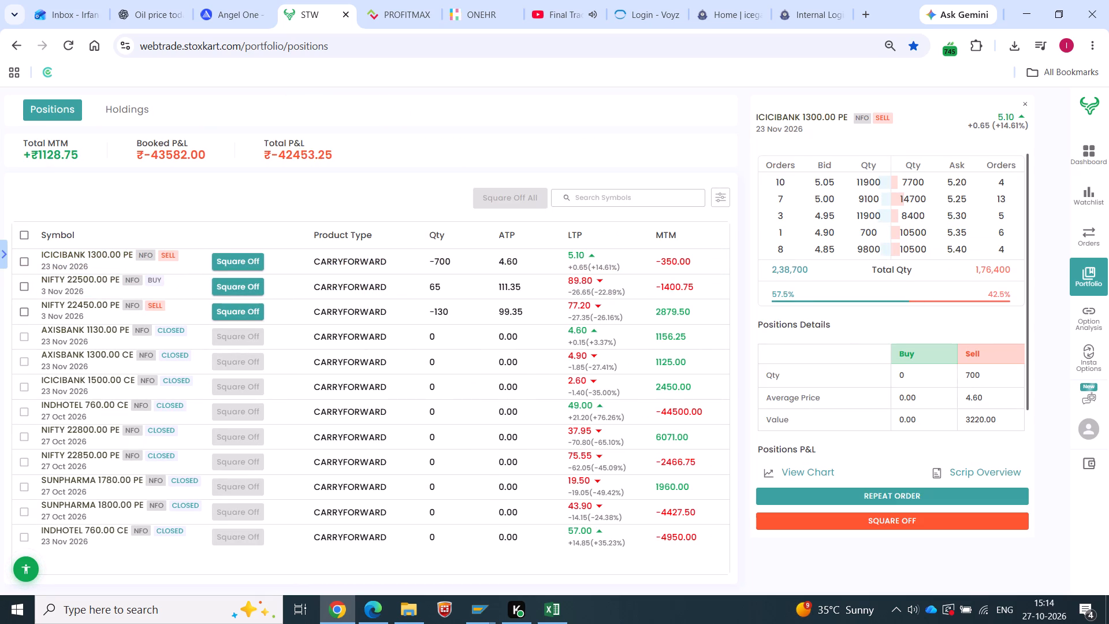
{"action": "left_click", "coordinate": [1098, 237]}
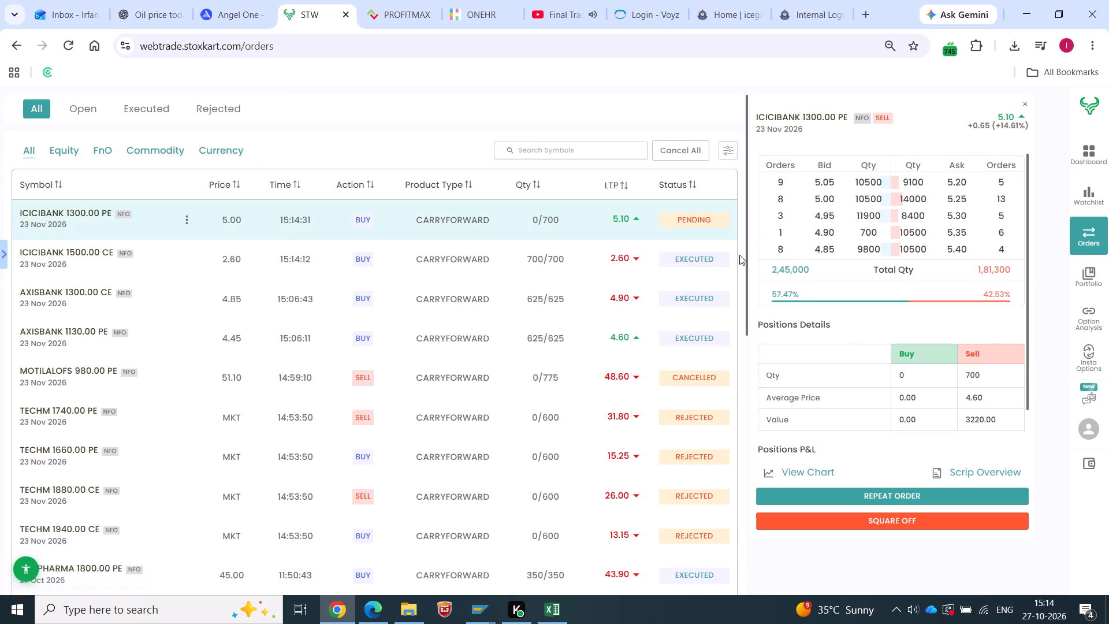